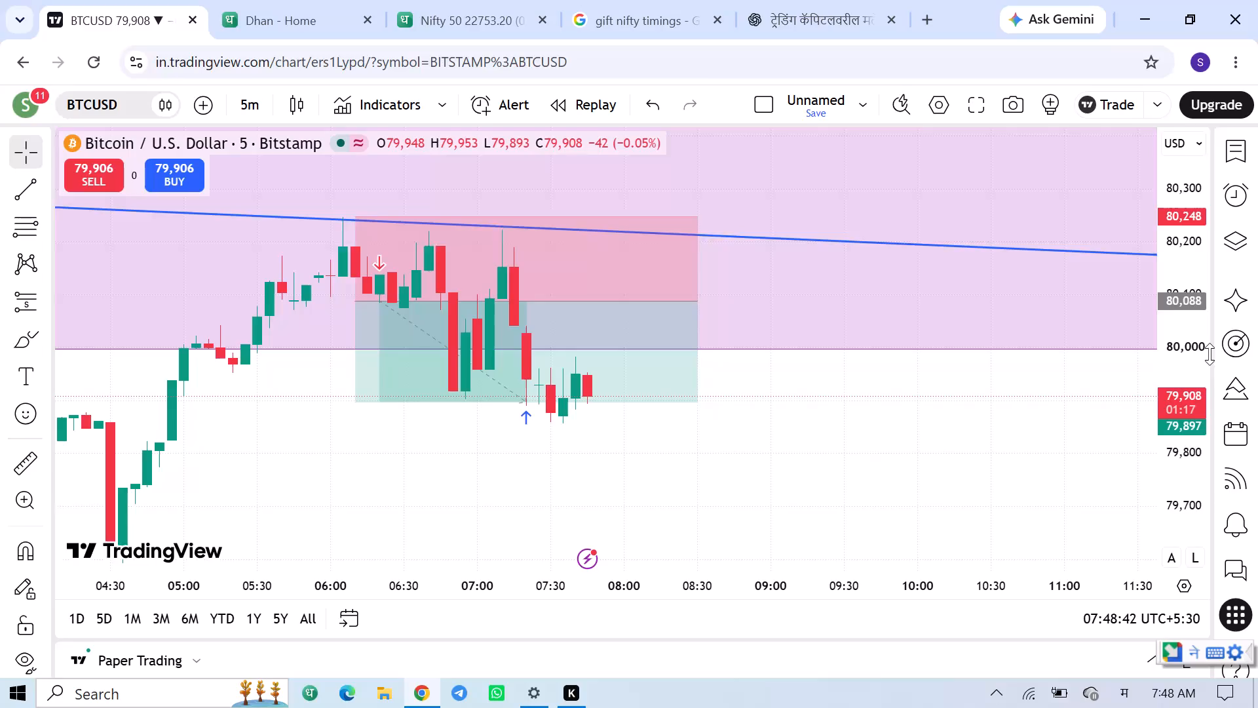
Examine the recent BTCUSD price action around the short position on the 5-minute chart.
{"action": "scroll", "coordinate": [1210, 354], "scroll_direction": "down", "scroll_amount": 2}
{"action": "scroll", "coordinate": [835, 447], "scroll_direction": "down", "scroll_amount": 1}
{"action": "scroll", "coordinate": [835, 447], "scroll_direction": "up", "scroll_amount": 1}
{"action": "scroll", "coordinate": [835, 447], "scroll_direction": "down", "scroll_amount": 3}
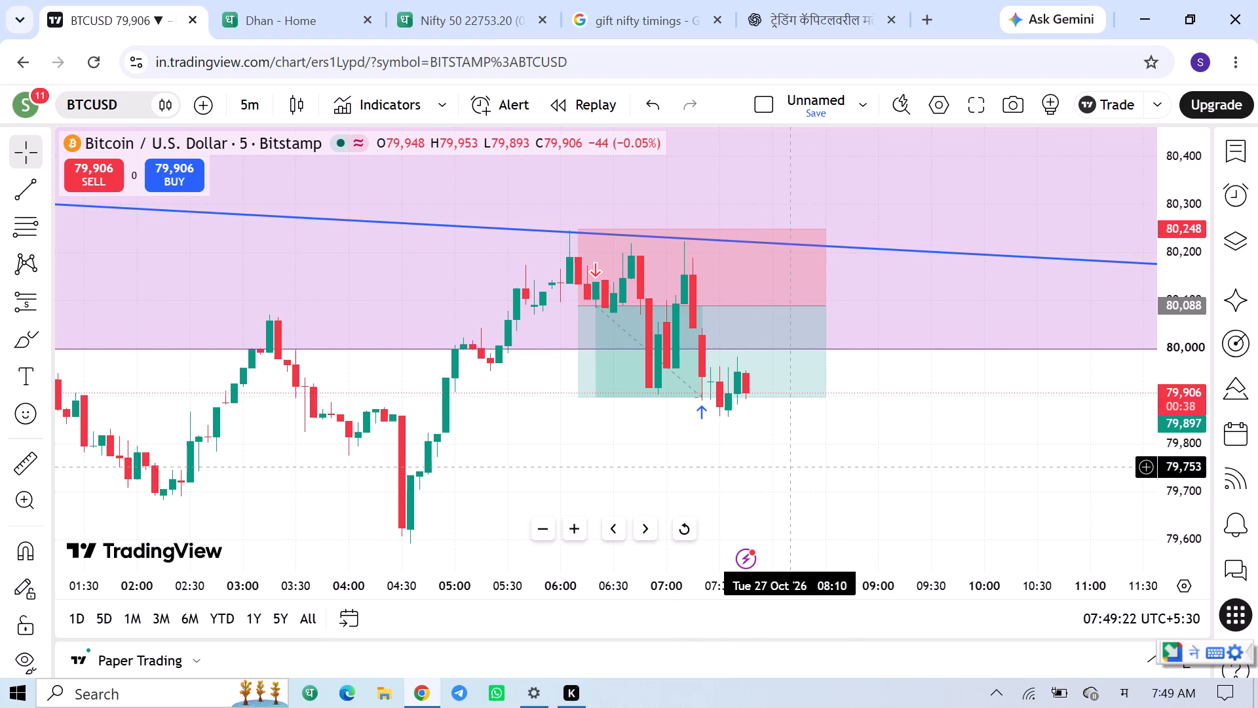
{"action": "scroll", "coordinate": [932, 317], "scroll_direction": "down", "scroll_amount": 2}
{"action": "scroll", "coordinate": [932, 317], "scroll_direction": "up", "scroll_amount": 4}
{"action": "scroll", "coordinate": [836, 505], "scroll_direction": "down", "scroll_amount": 1}
{"action": "scroll", "coordinate": [836, 505], "scroll_direction": "up", "scroll_amount": 1}
{"action": "scroll", "coordinate": [841, 503], "scroll_direction": "down", "scroll_amount": 1}
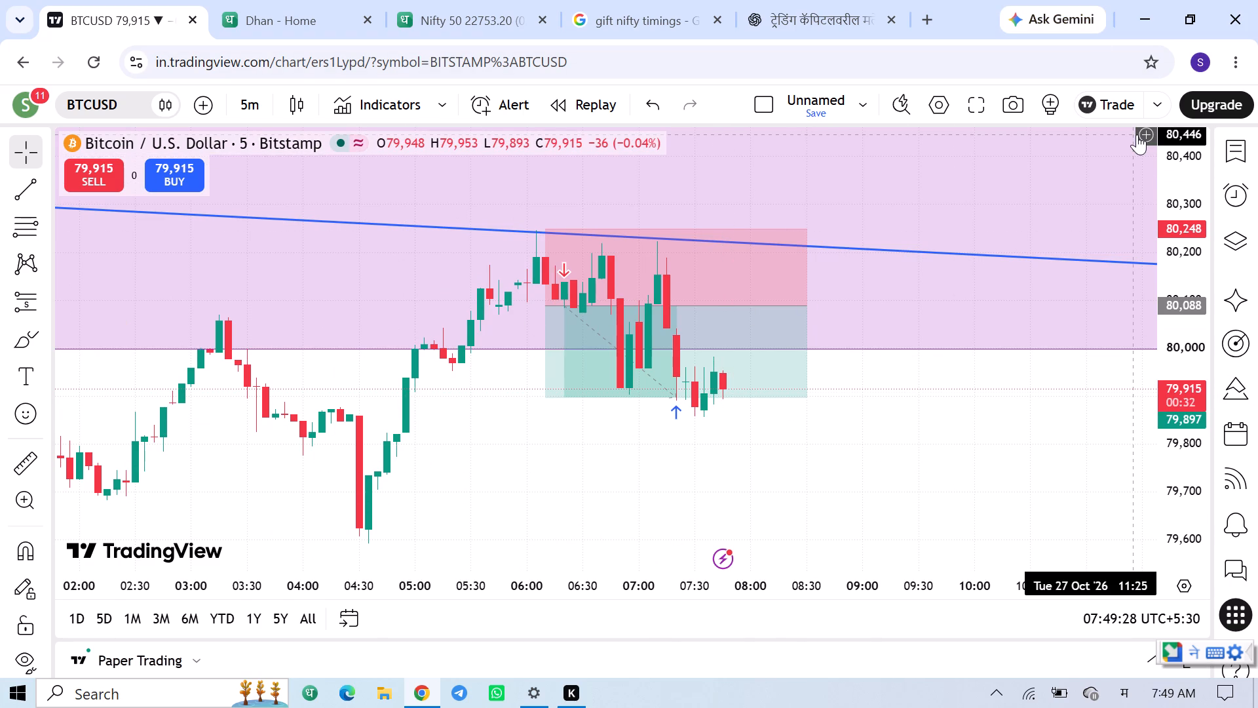
Show the BTCUSD chart in full screen and reset its price scale to fit the candles.
{"action": "key", "text": "F11"}
{"action": "scroll", "coordinate": [816, 465], "scroll_direction": "down", "scroll_amount": 1}
{"action": "double_click", "coordinate": [1192, 276]}
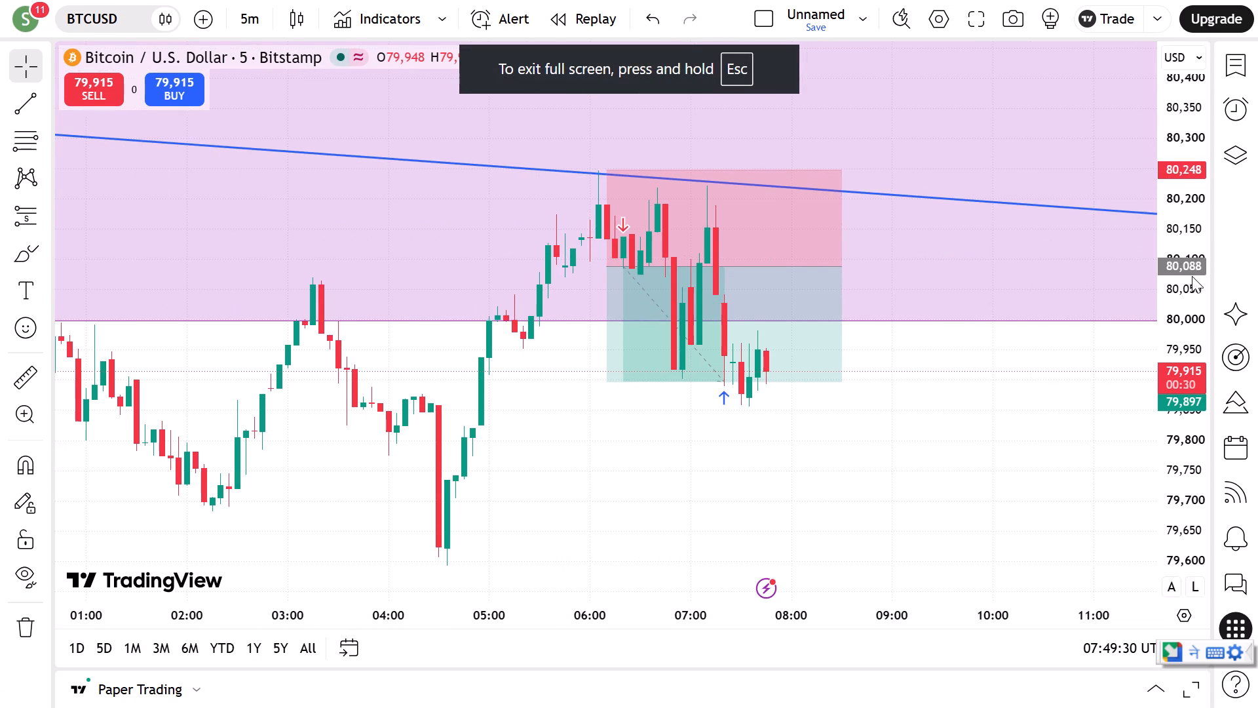
{"action": "scroll", "coordinate": [991, 378], "scroll_direction": "down", "scroll_amount": 14}
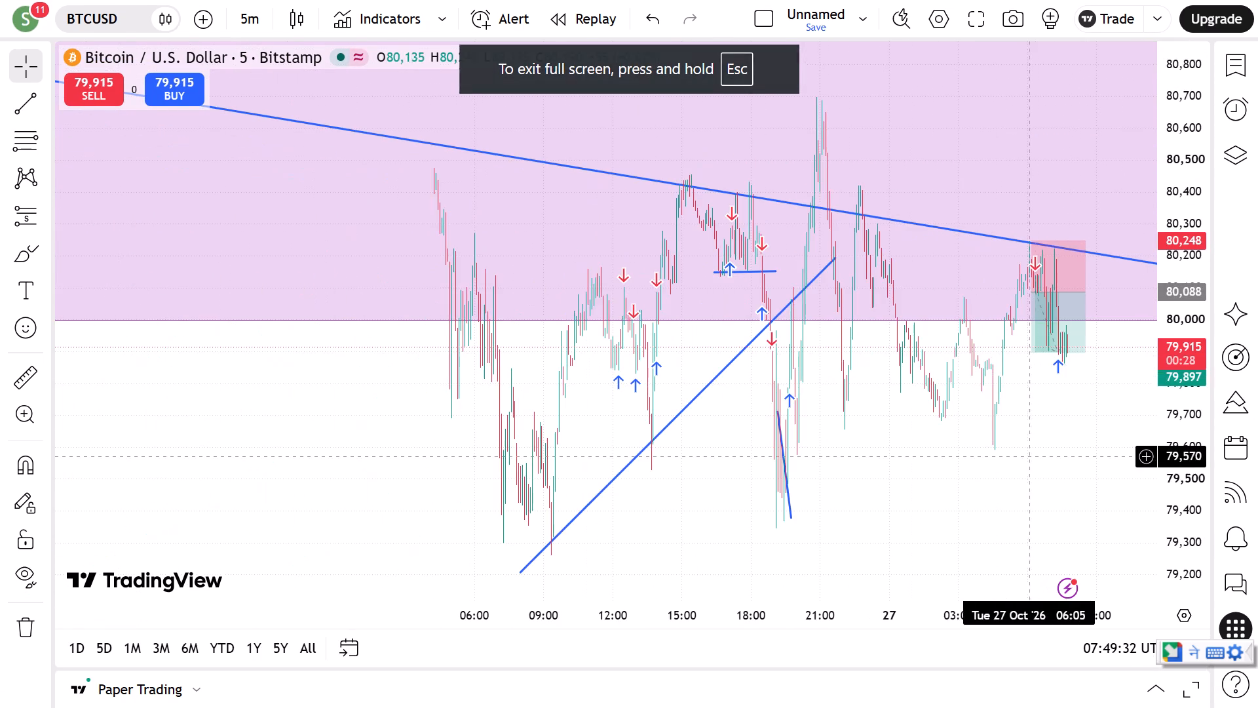
{"action": "scroll", "coordinate": [1013, 457], "scroll_direction": "up", "scroll_amount": 13}
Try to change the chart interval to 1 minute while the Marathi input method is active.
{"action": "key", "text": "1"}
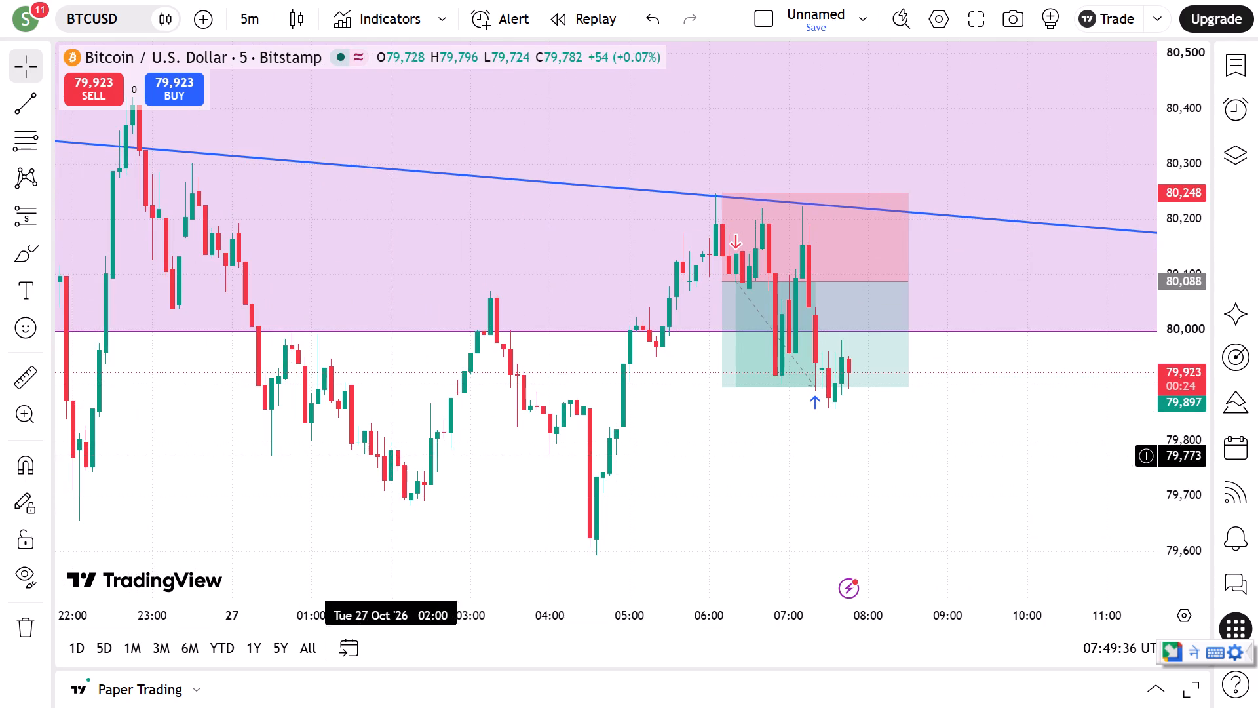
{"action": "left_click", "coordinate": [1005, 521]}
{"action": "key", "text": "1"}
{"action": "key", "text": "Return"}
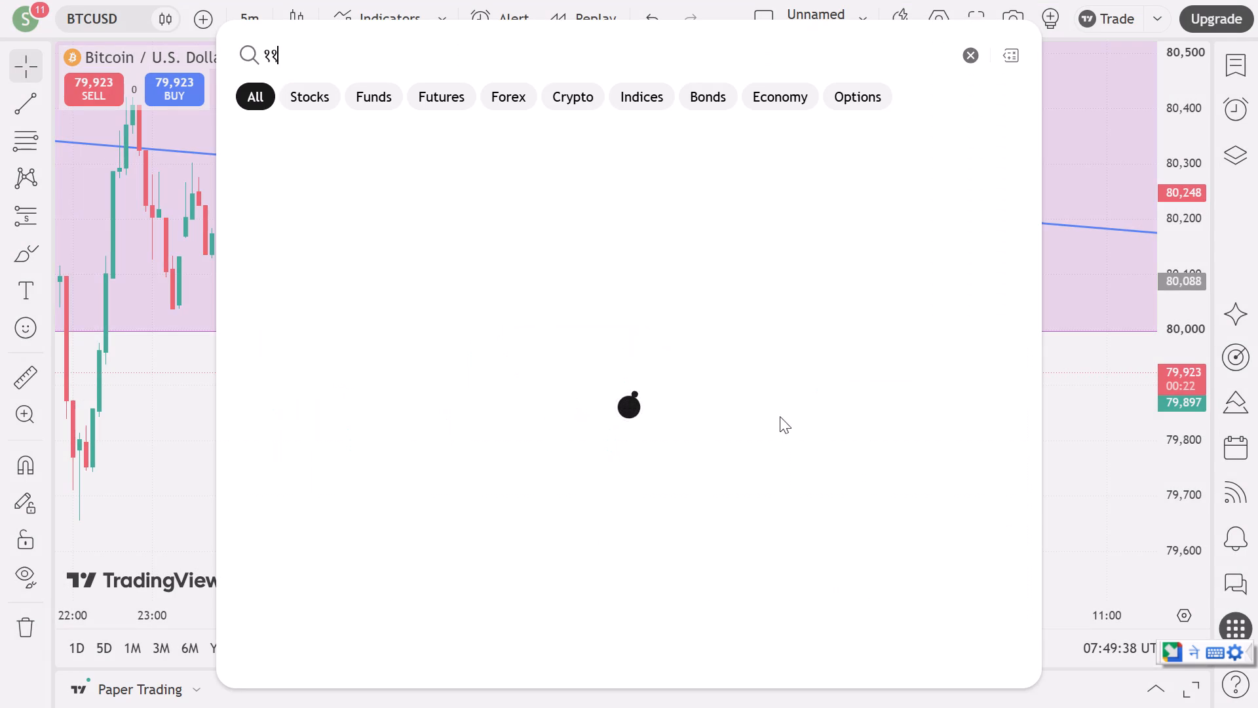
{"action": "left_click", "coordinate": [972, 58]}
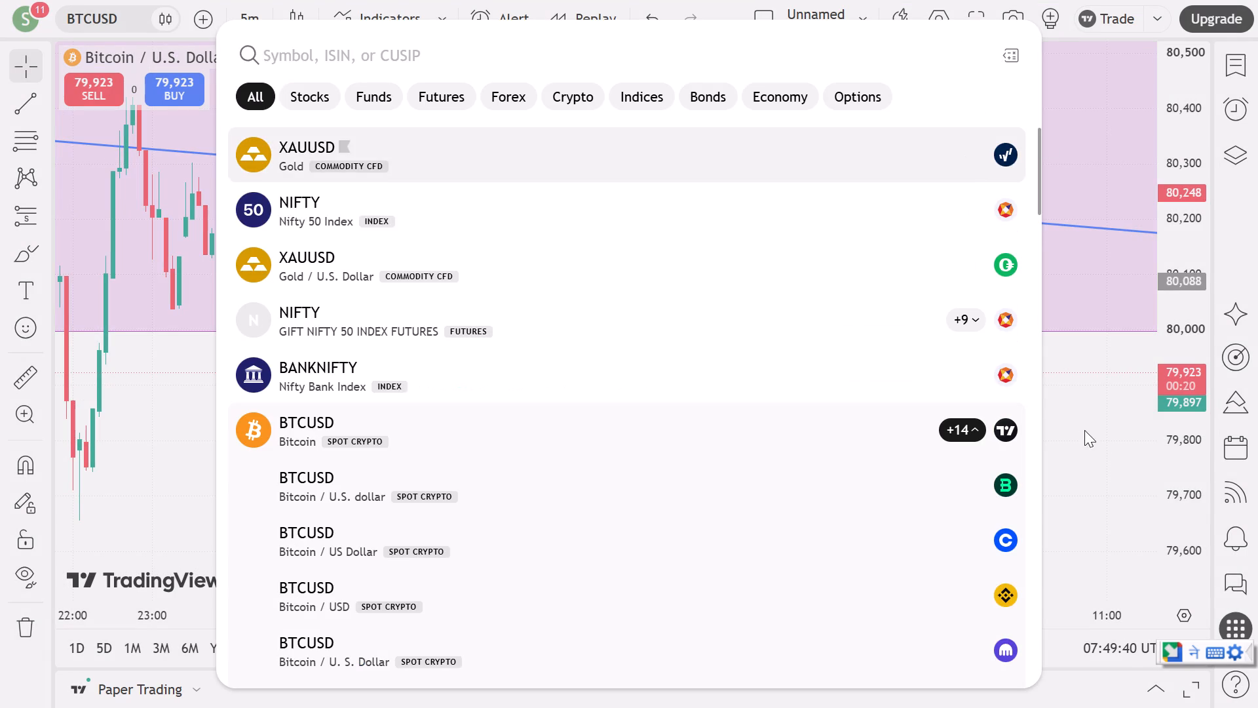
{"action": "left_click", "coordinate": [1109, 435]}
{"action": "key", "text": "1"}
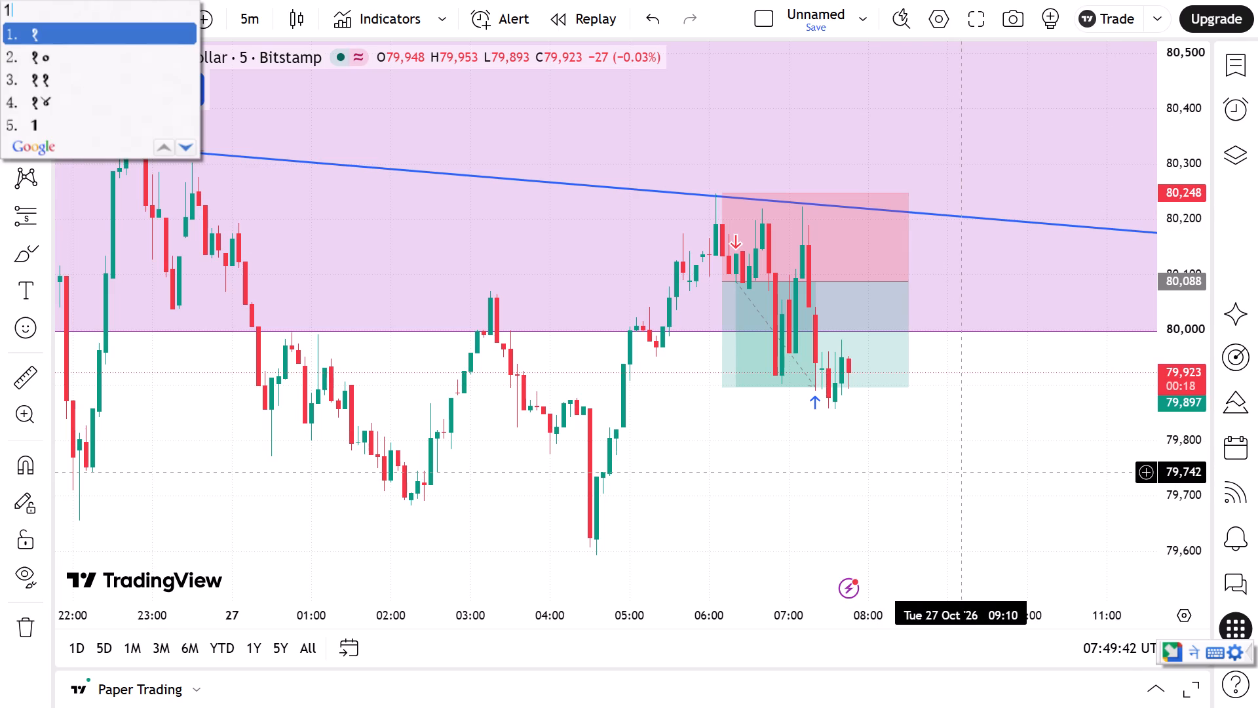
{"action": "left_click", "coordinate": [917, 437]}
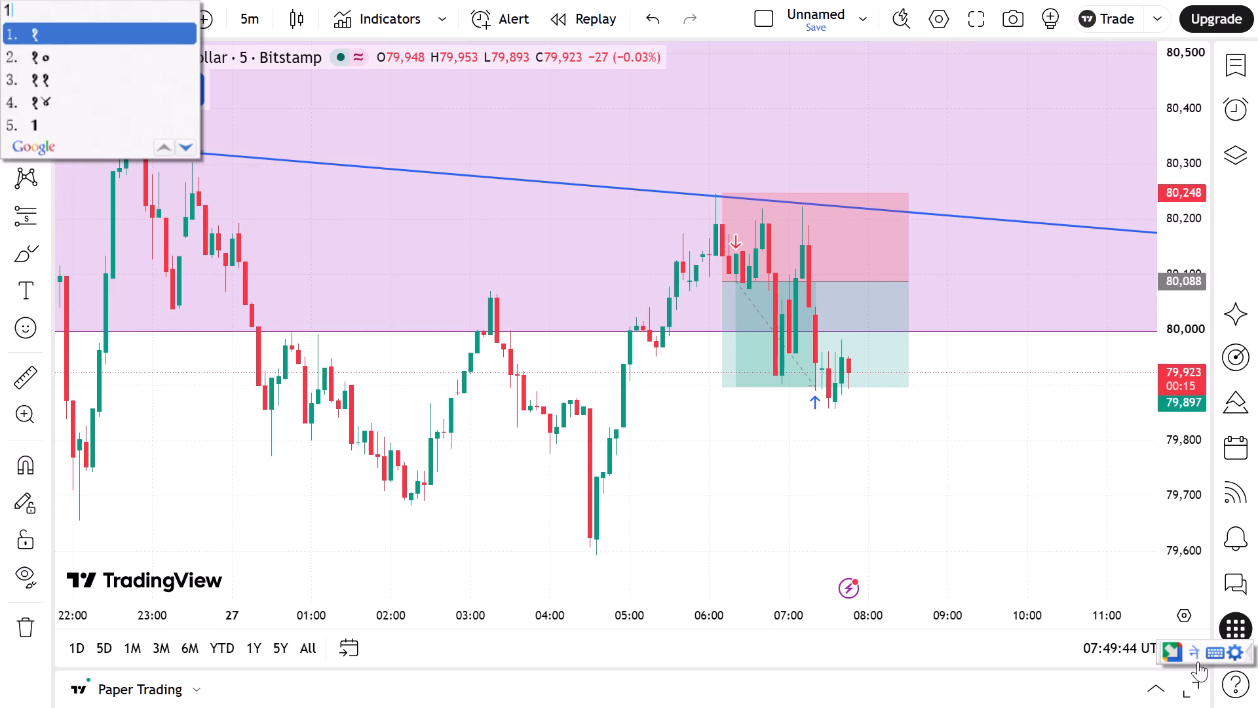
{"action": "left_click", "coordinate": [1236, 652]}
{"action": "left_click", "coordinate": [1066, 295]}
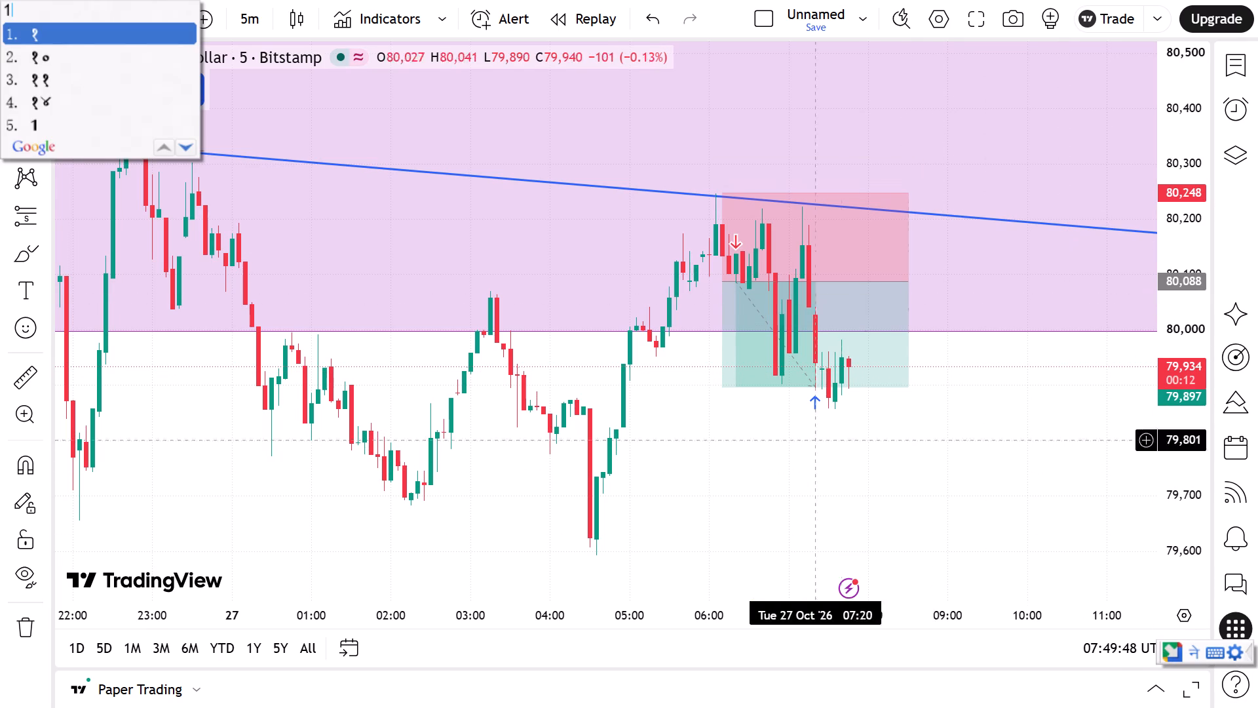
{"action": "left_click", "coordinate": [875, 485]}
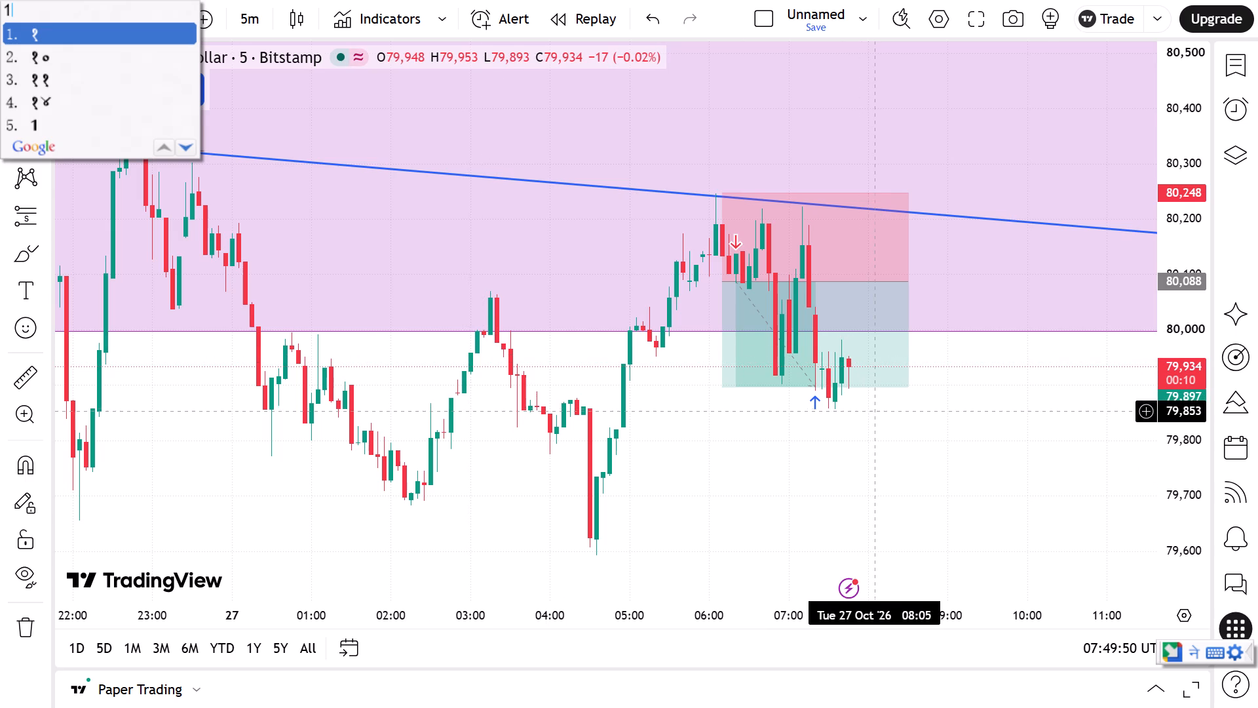
Leave full screen and switch the keyboard input language from Marathi to English (India).
{"action": "key", "text": "F11"}
{"action": "left_click", "coordinate": [1126, 695]}
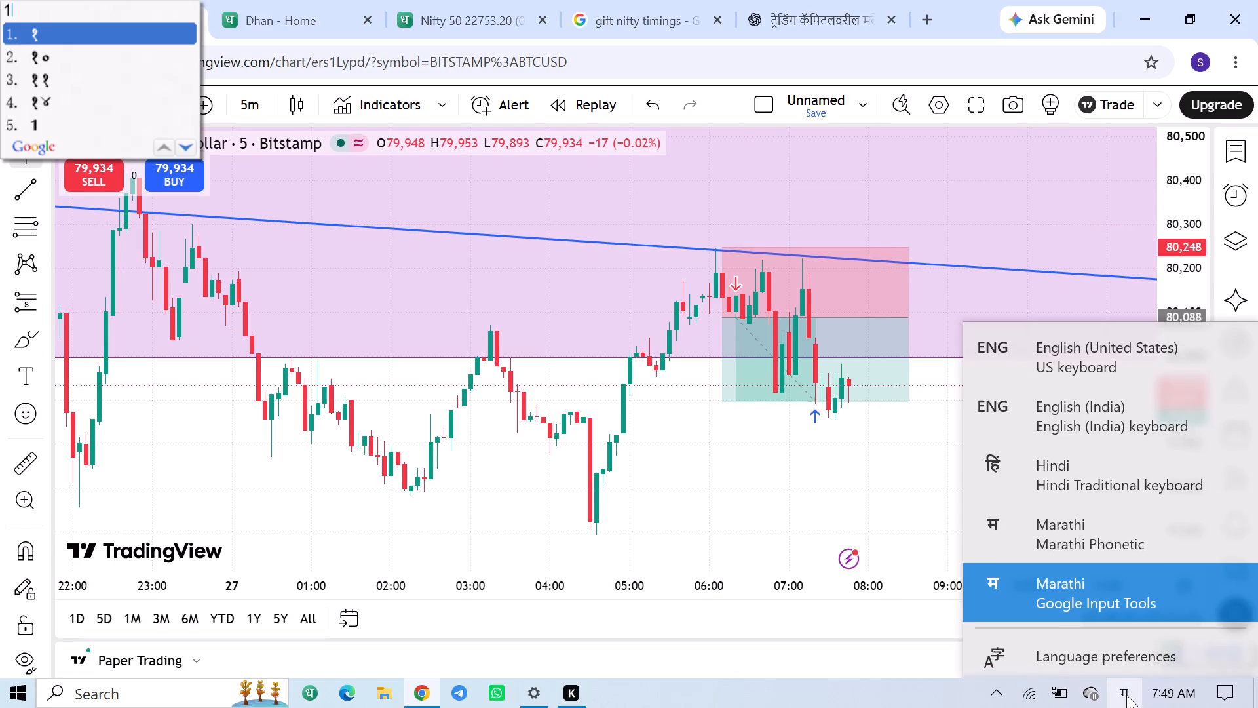
{"action": "left_click", "coordinate": [1058, 397]}
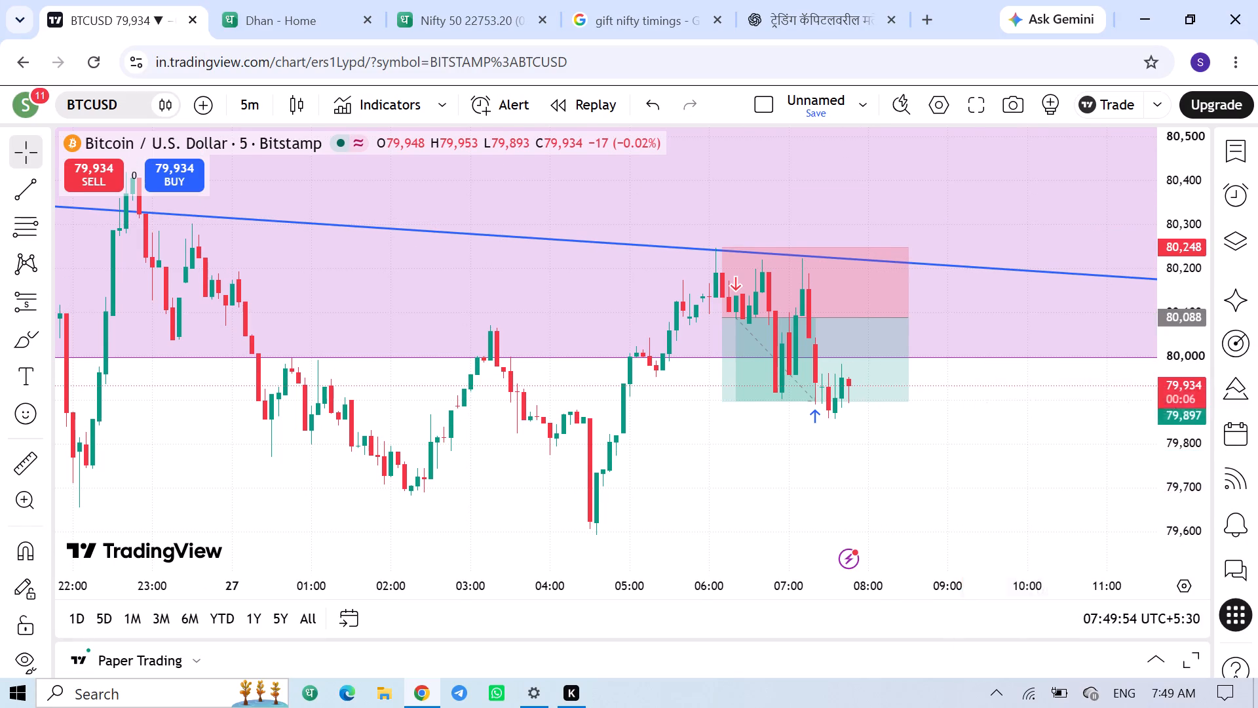
{"action": "left_click", "coordinate": [956, 497]}
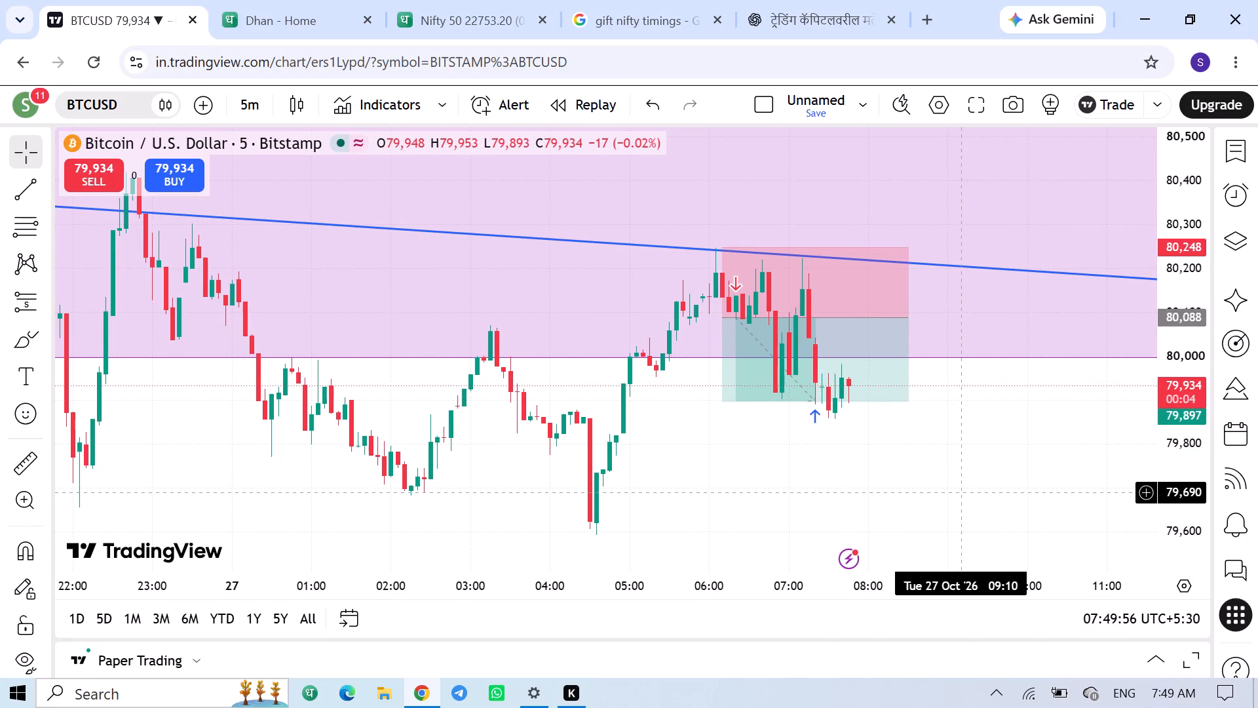
Return the chart to full screen and set its interval to 1 minute.
{"action": "key", "text": "F11"}
{"action": "key", "text": "1"}
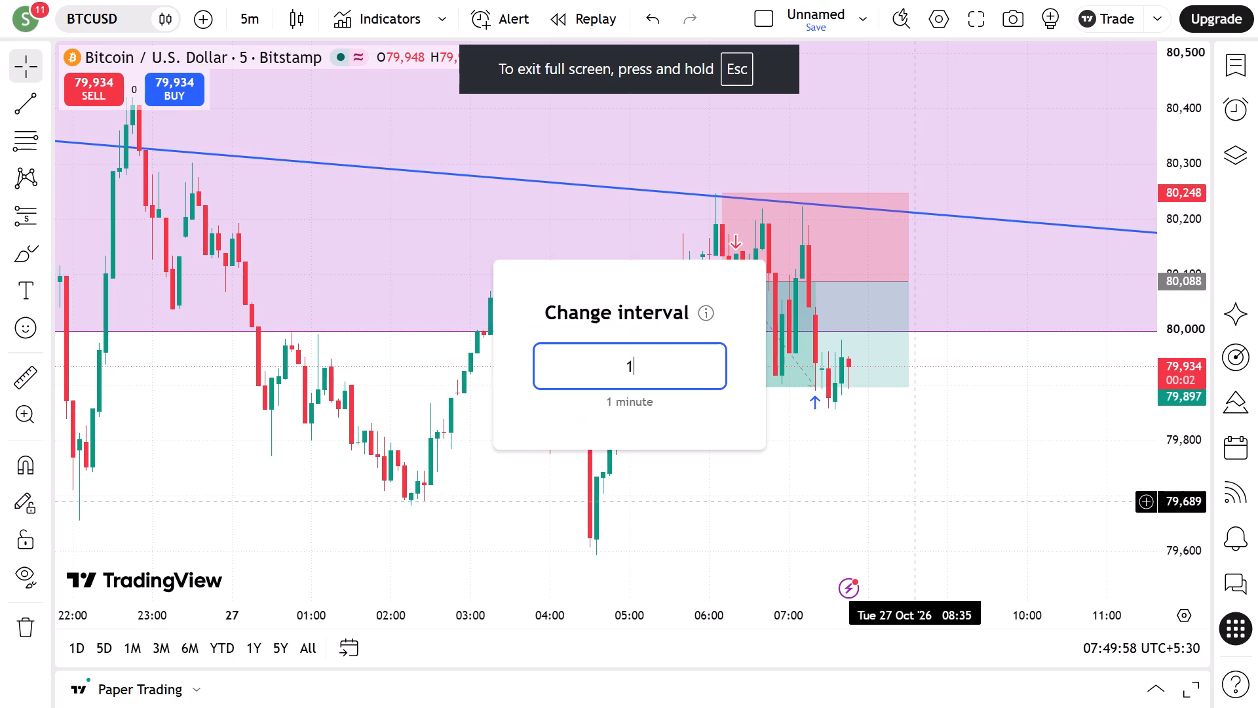
{"action": "key", "text": "Return"}
Examine the 1-minute BTCUSD price action around the short position and the descending trend line.
{"action": "scroll", "coordinate": [943, 522], "scroll_direction": "down", "scroll_amount": 5}
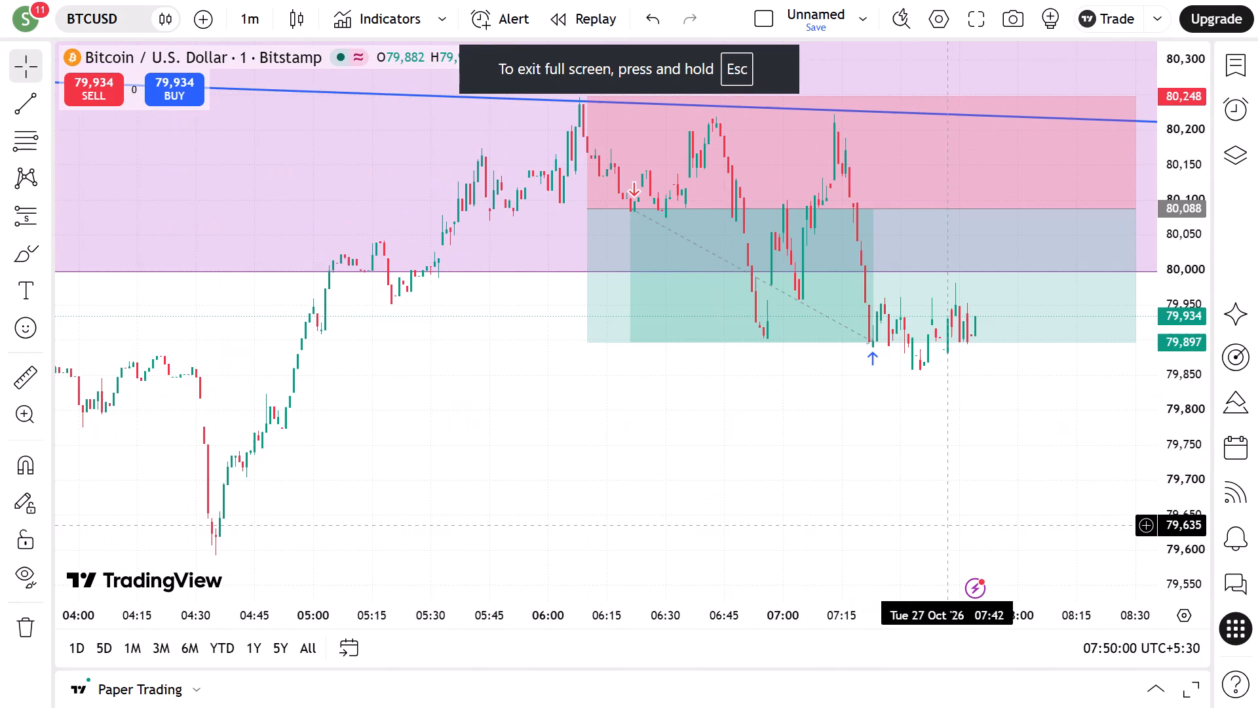
{"action": "scroll", "coordinate": [961, 519], "scroll_direction": "up", "scroll_amount": 1}
{"action": "left_click", "coordinate": [704, 550]}
{"action": "left_click_drag", "start_coordinate": [719, 456], "coordinate": [732, 526]}
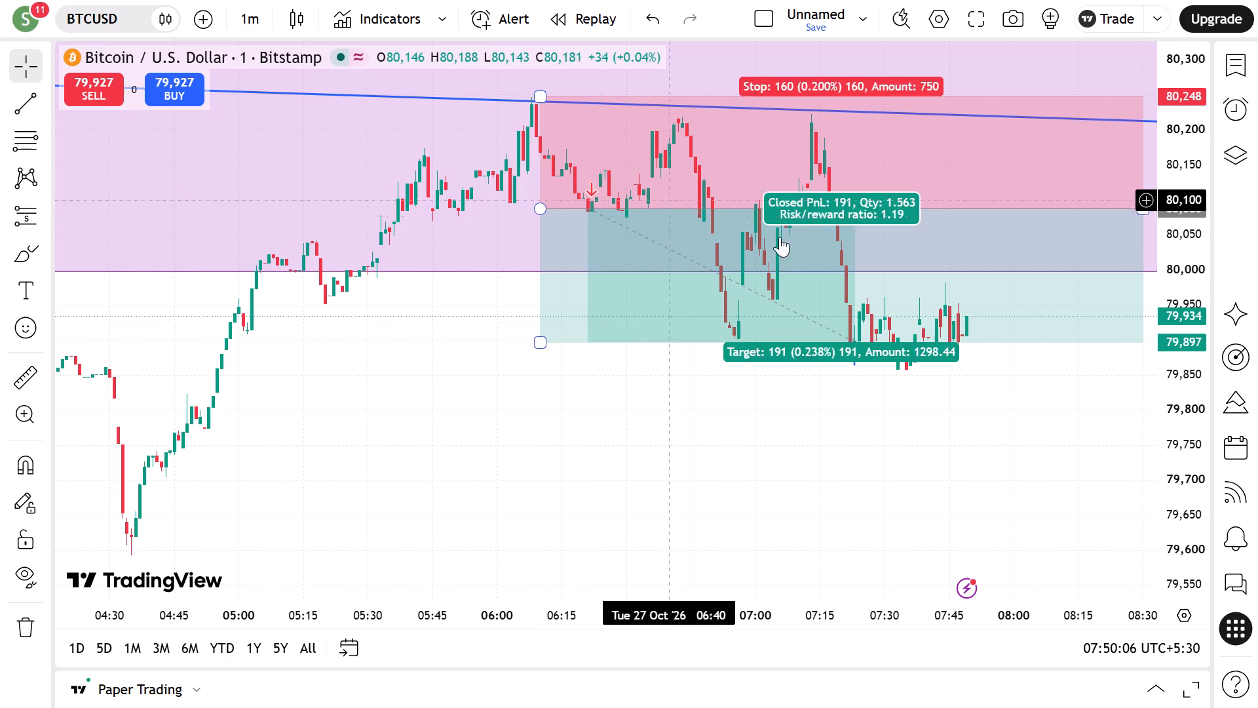
{"action": "scroll", "coordinate": [1026, 411], "scroll_direction": "down", "scroll_amount": 3}
{"action": "scroll", "coordinate": [1027, 411], "scroll_direction": "up", "scroll_amount": 2}
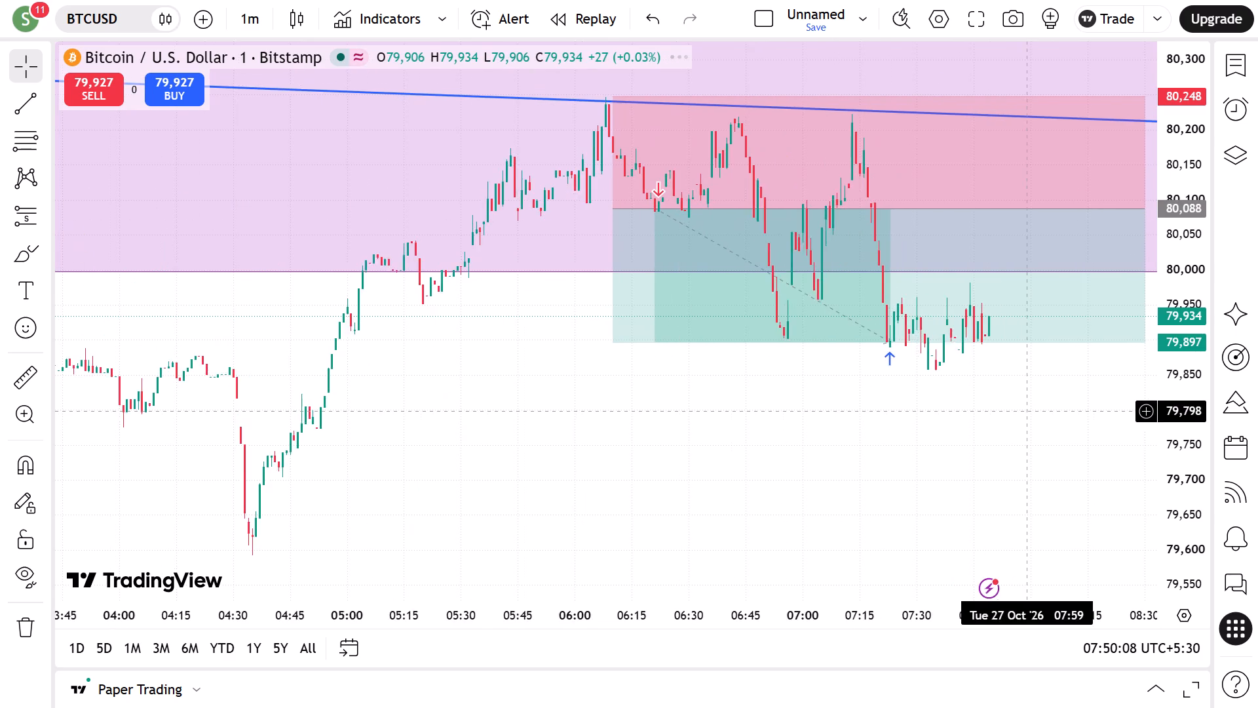
{"action": "scroll", "coordinate": [1027, 411], "scroll_direction": "up", "scroll_amount": 2}
{"action": "scroll", "coordinate": [1027, 411], "scroll_direction": "down", "scroll_amount": 9}
{"action": "scroll", "coordinate": [1027, 411], "scroll_direction": "up", "scroll_amount": 1}
{"action": "scroll", "coordinate": [1027, 411], "scroll_direction": "down", "scroll_amount": 1}
{"action": "scroll", "coordinate": [1027, 411], "scroll_direction": "up", "scroll_amount": 3}
{"action": "scroll", "coordinate": [1027, 411], "scroll_direction": "down", "scroll_amount": 1}
{"action": "scroll", "coordinate": [1027, 411], "scroll_direction": "up", "scroll_amount": 3}
{"action": "scroll", "coordinate": [1027, 411], "scroll_direction": "down", "scroll_amount": 1}
{"action": "scroll", "coordinate": [1027, 411], "scroll_direction": "up", "scroll_amount": 4}
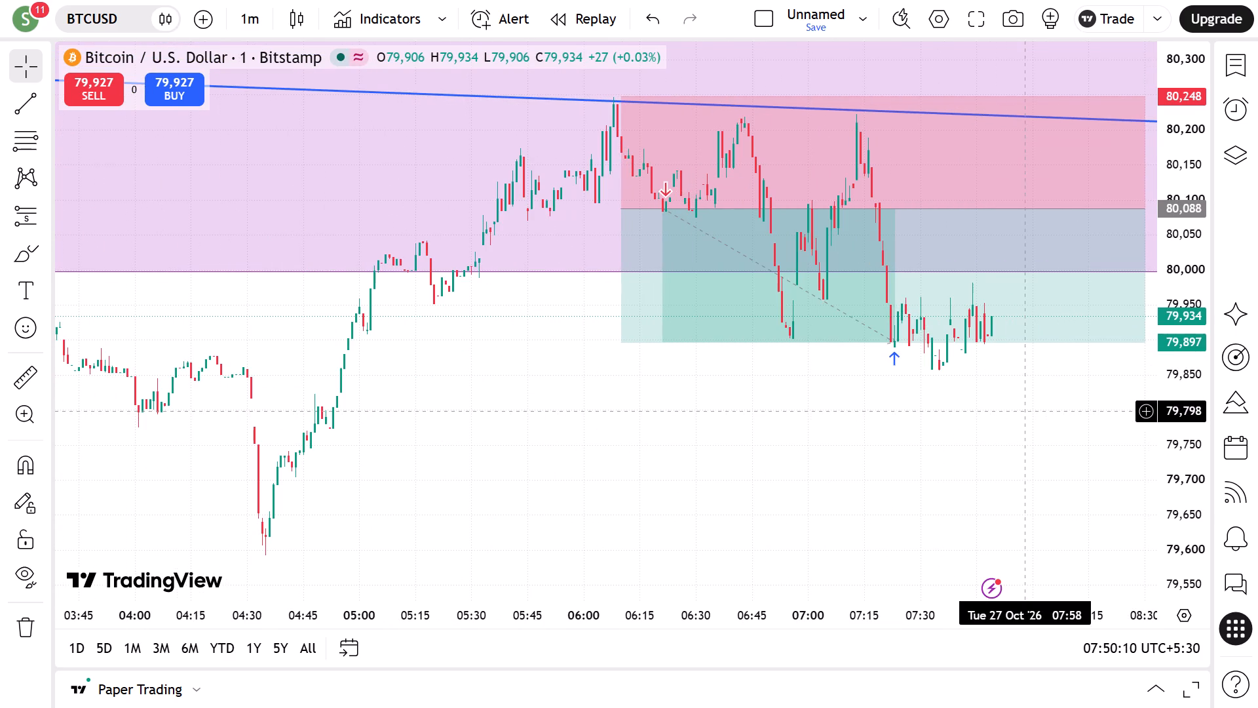
{"action": "left_click", "coordinate": [1076, 408]}
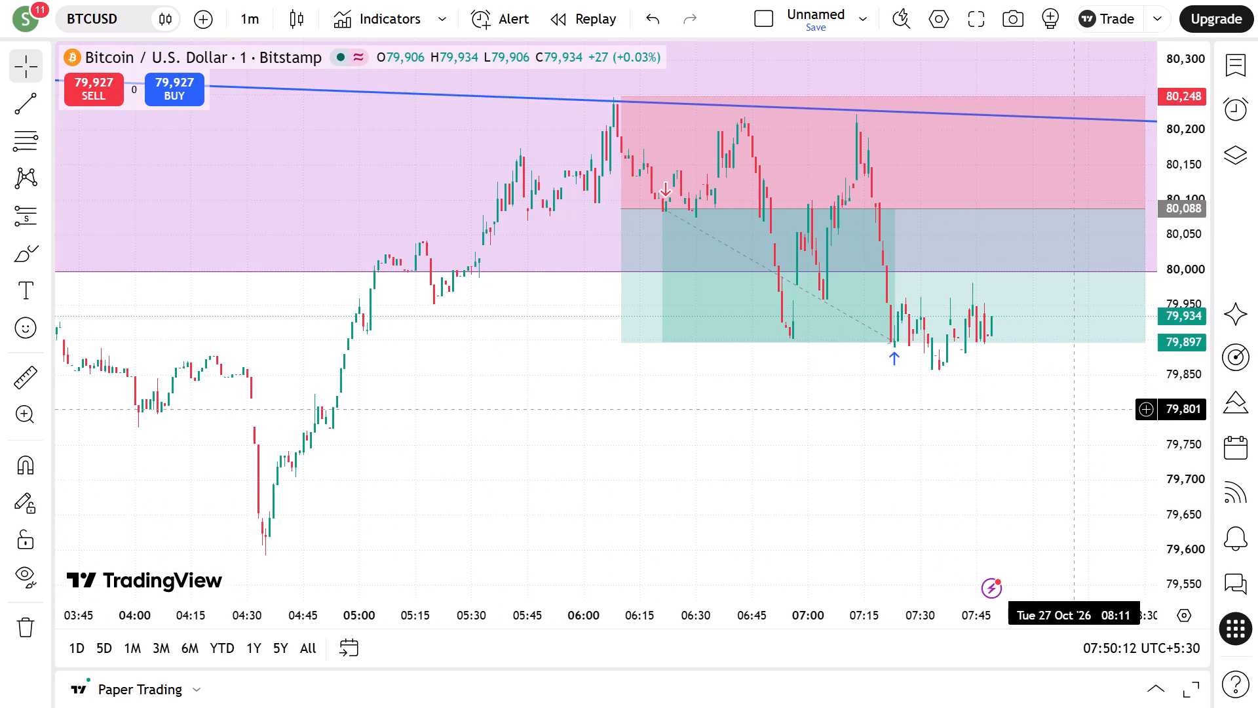
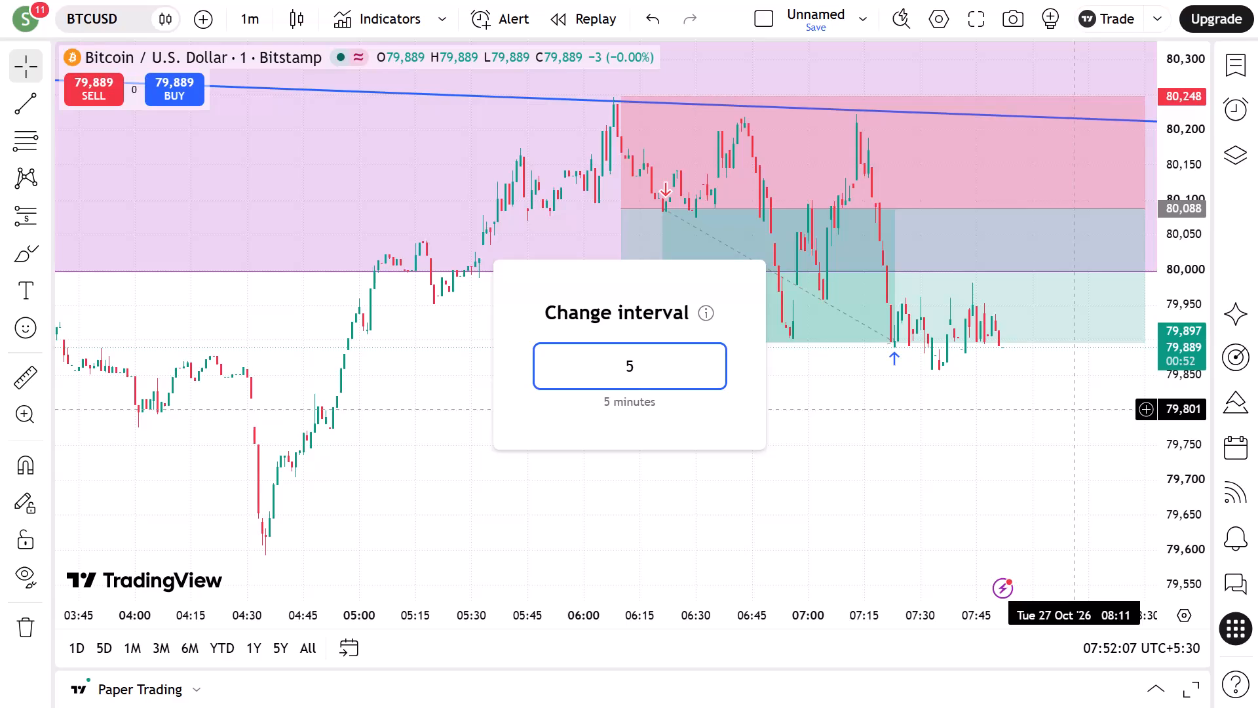
Set the BTCUSD chart interval to 5 minutes.
{"action": "key", "text": "Return"}
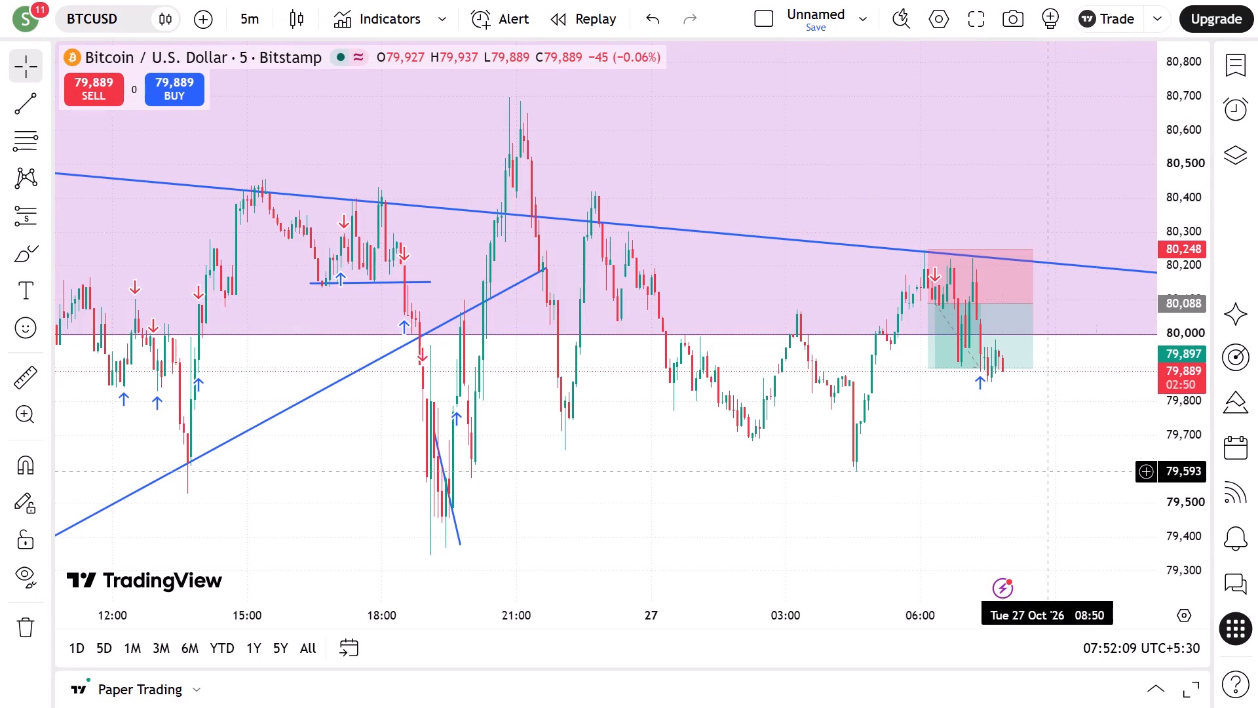
Examine the 5-minute BTCUSD price action around the short position, the trend lines and the 80,000 zone boundary.
{"action": "scroll", "coordinate": [1002, 465], "scroll_direction": "up", "scroll_amount": 5}
{"action": "scroll", "coordinate": [1097, 463], "scroll_direction": "down", "scroll_amount": 4}
{"action": "scroll", "coordinate": [1099, 462], "scroll_direction": "up", "scroll_amount": 1}
{"action": "scroll", "coordinate": [1099, 462], "scroll_direction": "down", "scroll_amount": 1}
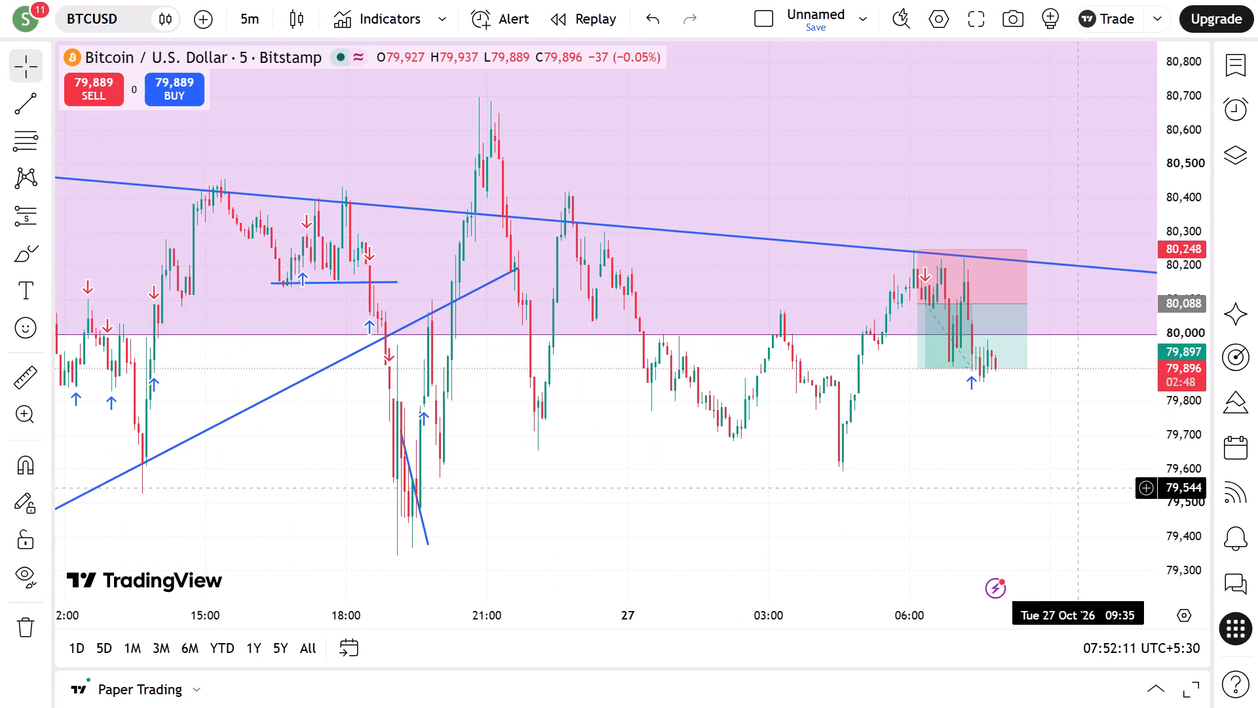
{"action": "scroll", "coordinate": [1080, 511], "scroll_direction": "up", "scroll_amount": 3}
{"action": "scroll", "coordinate": [970, 466], "scroll_direction": "down", "scroll_amount": 3}
{"action": "scroll", "coordinate": [970, 467], "scroll_direction": "up", "scroll_amount": 1}
{"action": "scroll", "coordinate": [970, 467], "scroll_direction": "down", "scroll_amount": 1}
{"action": "scroll", "coordinate": [972, 468], "scroll_direction": "up", "scroll_amount": 2}
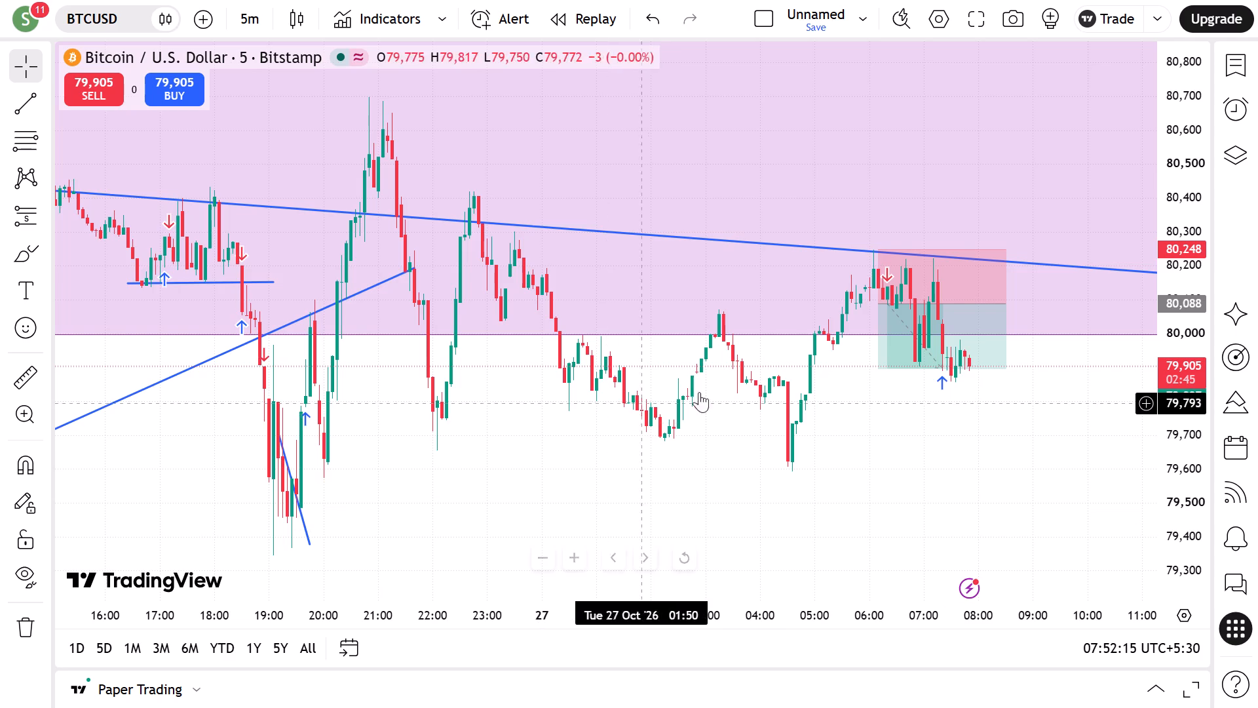
{"action": "scroll", "coordinate": [726, 404], "scroll_direction": "up", "scroll_amount": 1}
Set the BTCUSD chart interval to 15 minutes and view the recent candles around the short position.
{"action": "type", "text": "15"}
{"action": "key", "text": "Return"}
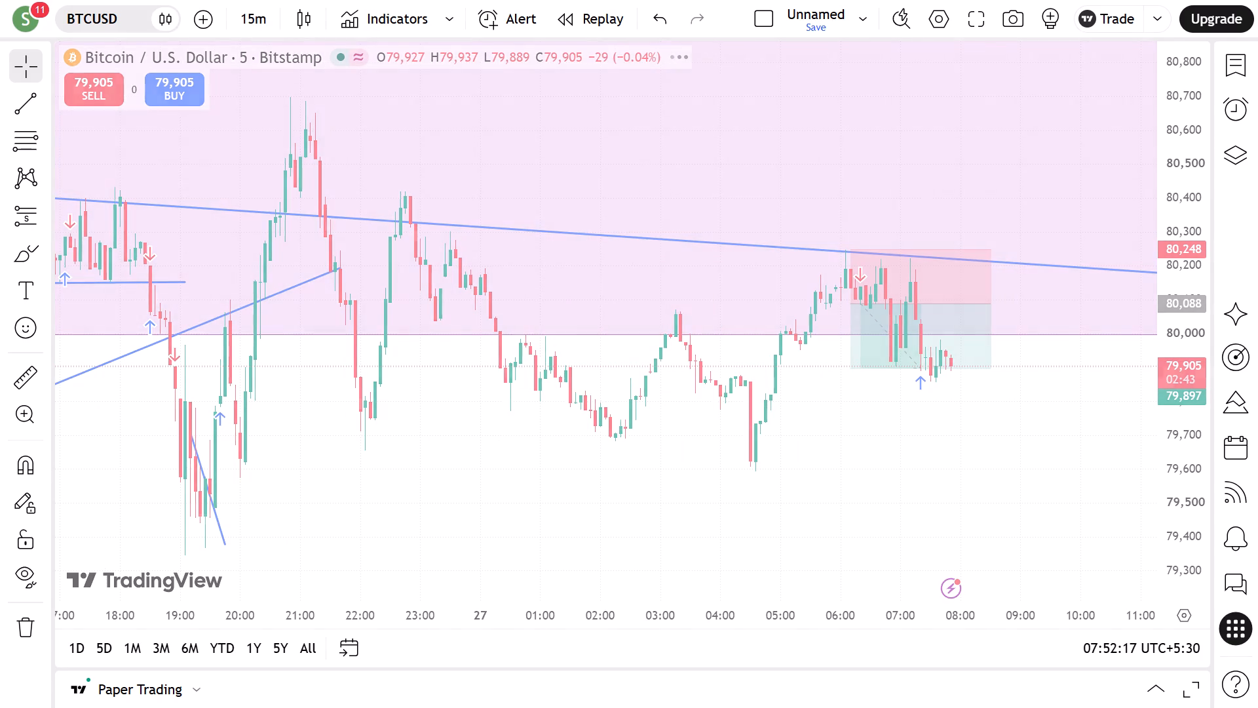
{"action": "scroll", "coordinate": [916, 461], "scroll_direction": "up", "scroll_amount": 8}
{"action": "scroll", "coordinate": [916, 461], "scroll_direction": "down", "scroll_amount": 1}
{"action": "scroll", "coordinate": [916, 461], "scroll_direction": "up", "scroll_amount": 1}
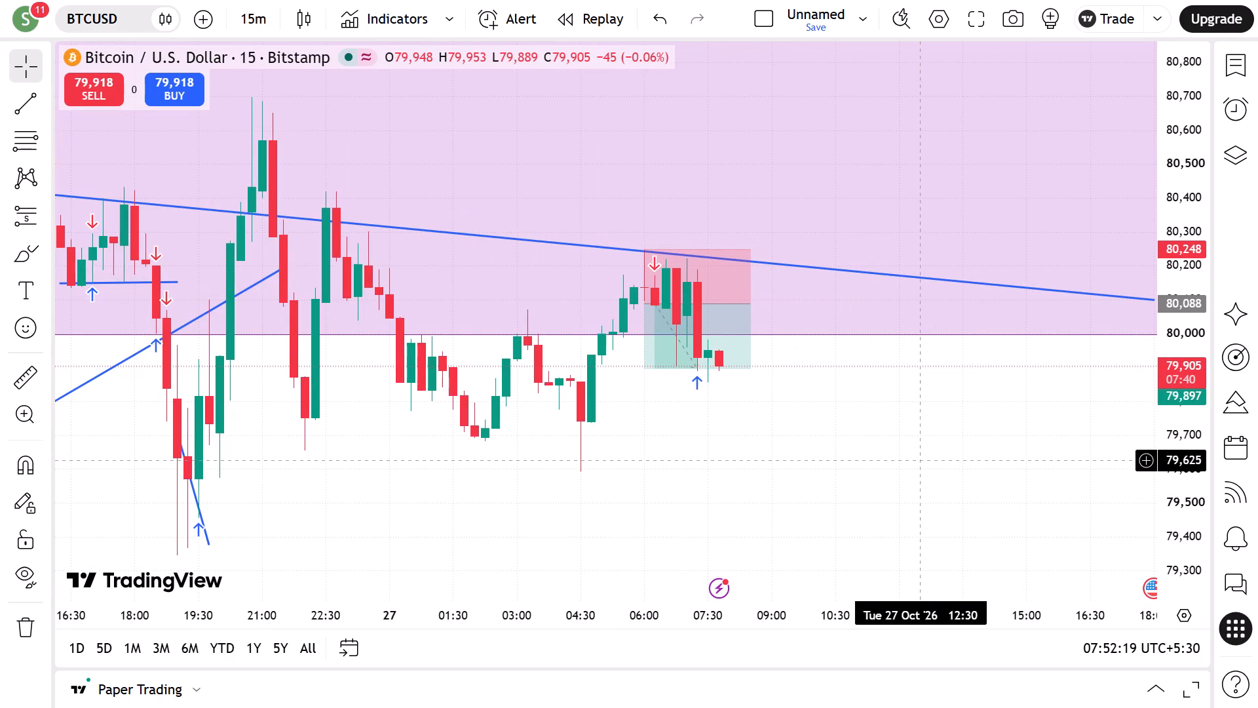
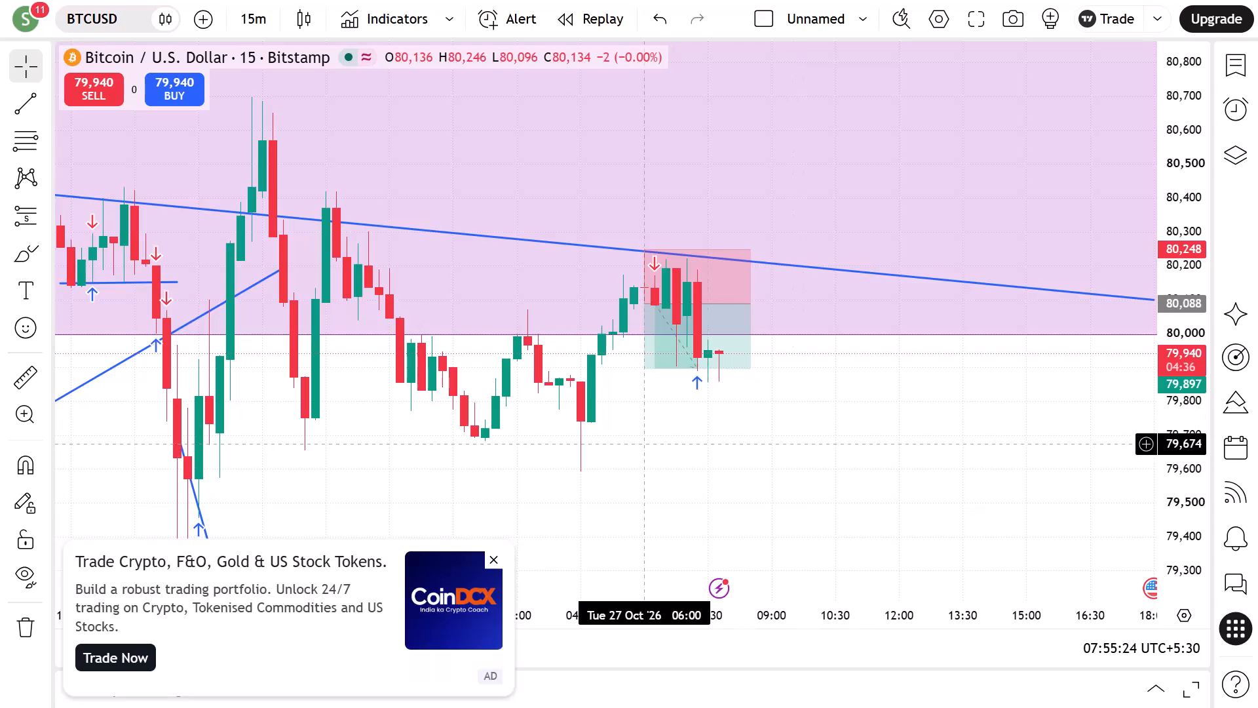
Examine the recent 15-minute BTCUSD candles below the 80,000 zone boundary and around the short position.
{"action": "scroll", "coordinate": [645, 443], "scroll_direction": "down", "scroll_amount": 3}
{"action": "scroll", "coordinate": [645, 443], "scroll_direction": "up", "scroll_amount": 4}
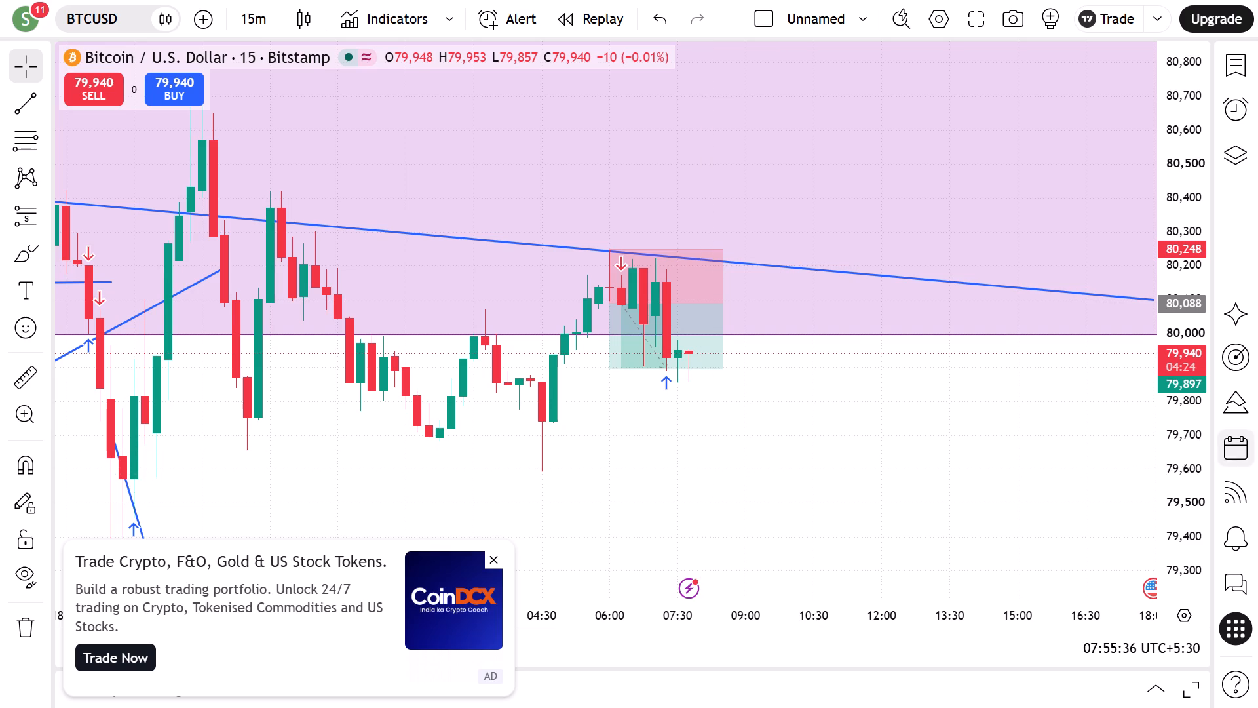
{"action": "scroll", "coordinate": [863, 347], "scroll_direction": "down", "scroll_amount": 4}
{"action": "scroll", "coordinate": [864, 355], "scroll_direction": "up", "scroll_amount": 4}
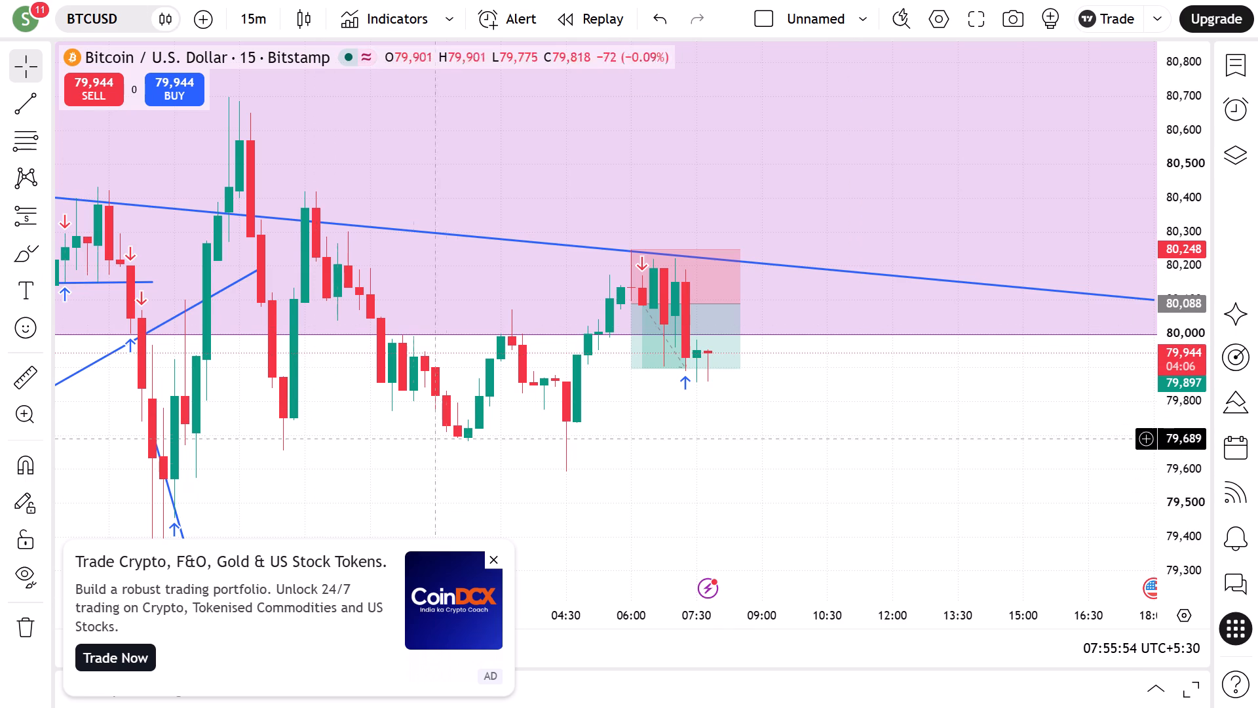
{"action": "scroll", "coordinate": [463, 442], "scroll_direction": "down", "scroll_amount": 1}
{"action": "scroll", "coordinate": [500, 454], "scroll_direction": "up", "scroll_amount": 3}
Set the BTCUSD chart interval to 5 minutes and view the candles around the short position.
{"action": "key", "text": "5"}
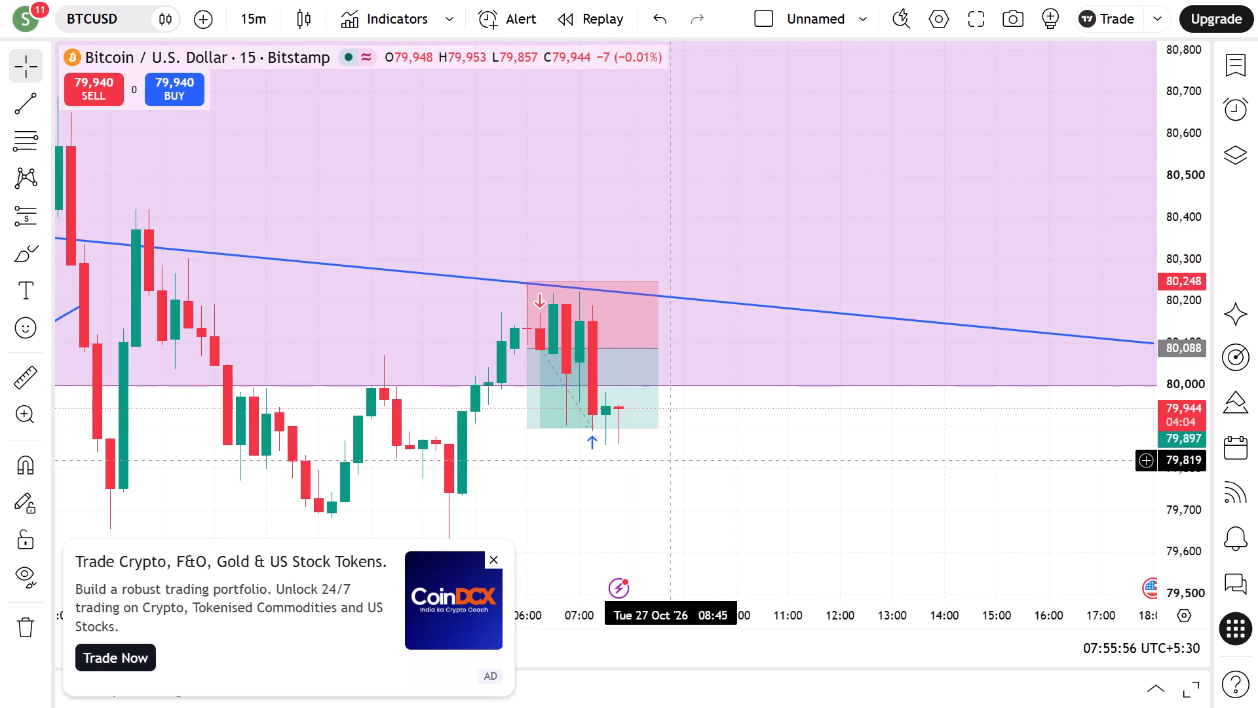
{"action": "key", "text": "Return"}
{"action": "scroll", "coordinate": [666, 462], "scroll_direction": "up", "scroll_amount": 1}
{"action": "scroll", "coordinate": [666, 462], "scroll_direction": "down", "scroll_amount": 2}
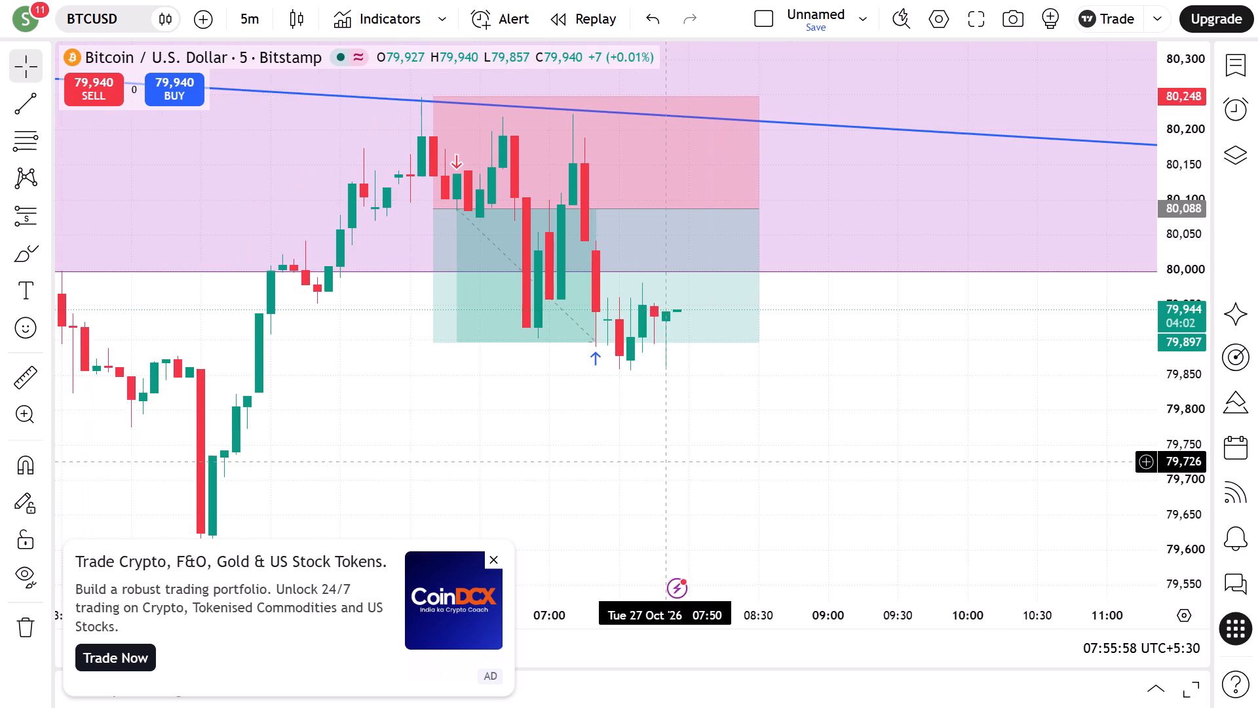
{"action": "scroll", "coordinate": [666, 462], "scroll_direction": "up", "scroll_amount": 2}
{"action": "scroll", "coordinate": [750, 483], "scroll_direction": "down", "scroll_amount": 3}
{"action": "scroll", "coordinate": [836, 482], "scroll_direction": "down", "scroll_amount": 2}
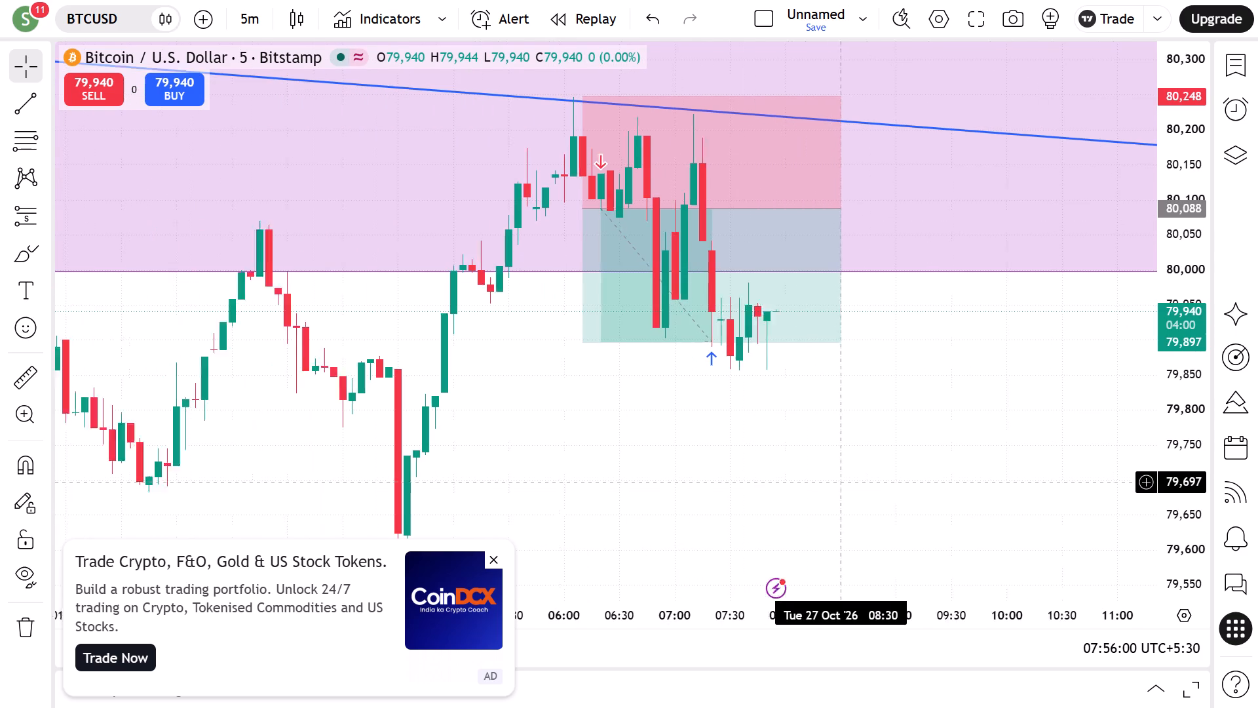
{"action": "scroll", "coordinate": [841, 485], "scroll_direction": "down", "scroll_amount": 1}
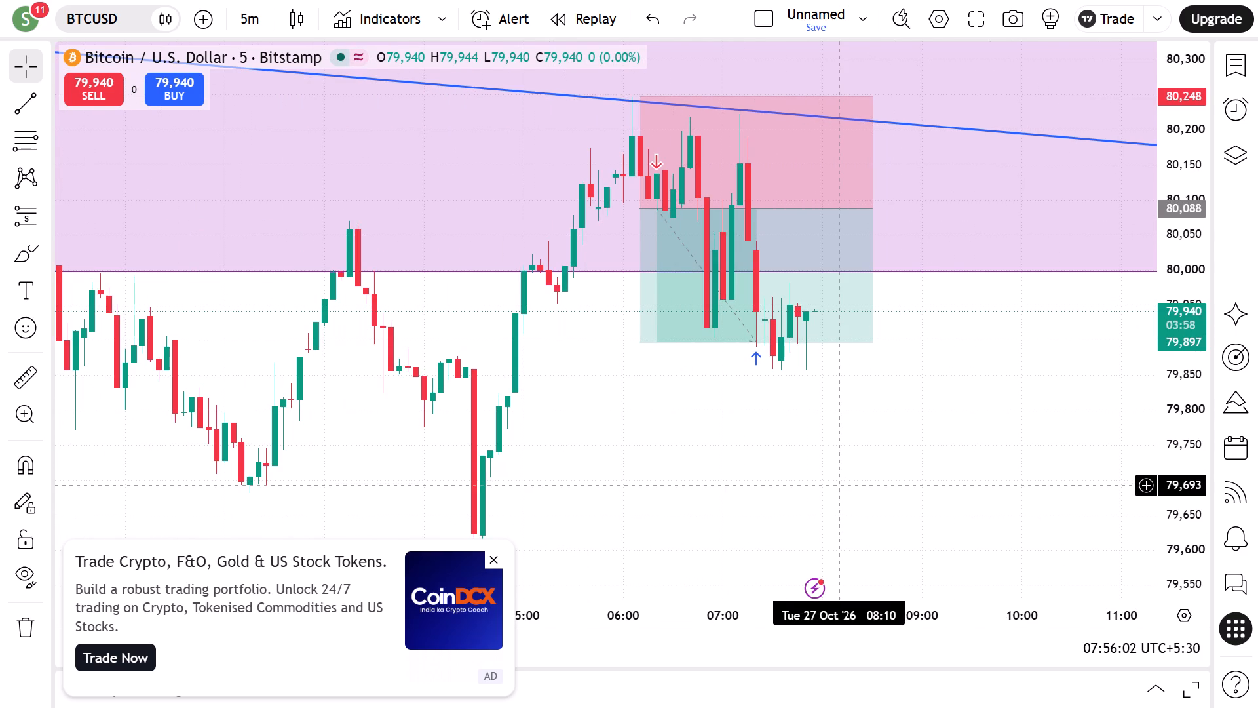
{"action": "scroll", "coordinate": [841, 485], "scroll_direction": "down", "scroll_amount": 2}
{"action": "scroll", "coordinate": [841, 485], "scroll_direction": "up", "scroll_amount": 4}
Inspect the sell and buy execution markers at the short position's entry and exit.
{"action": "left_click", "coordinate": [631, 165]}
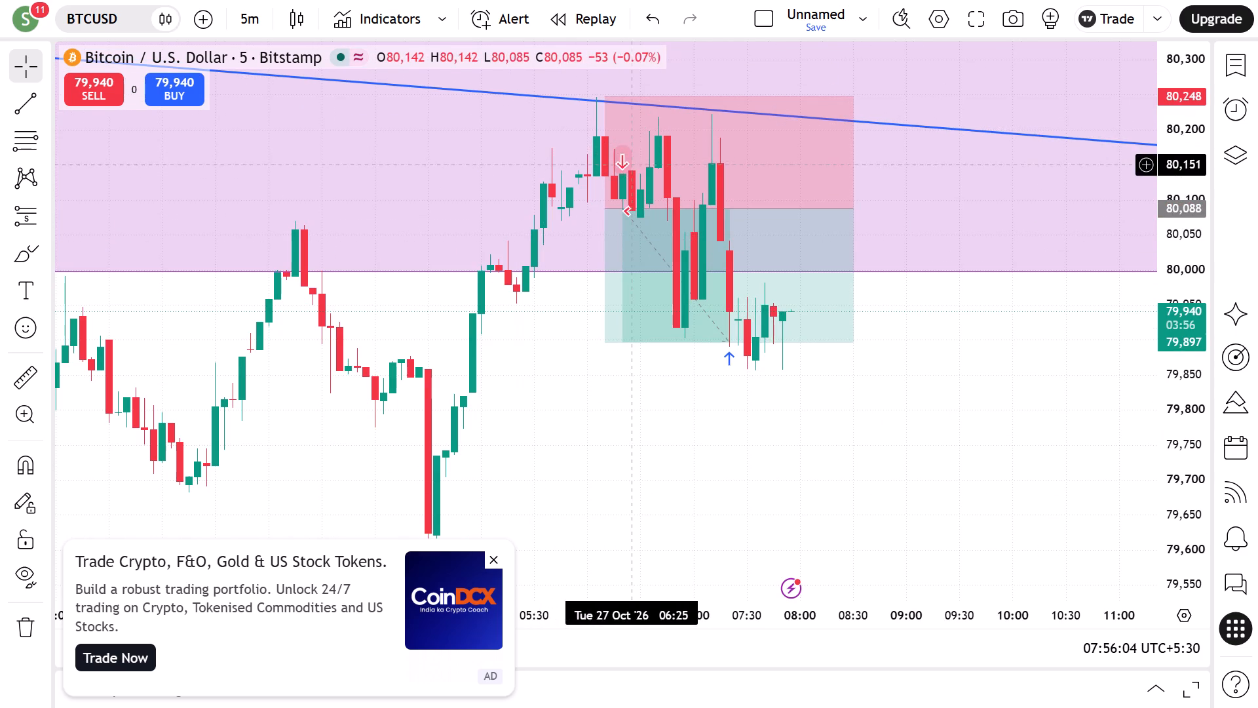
{"action": "left_click", "coordinate": [731, 354]}
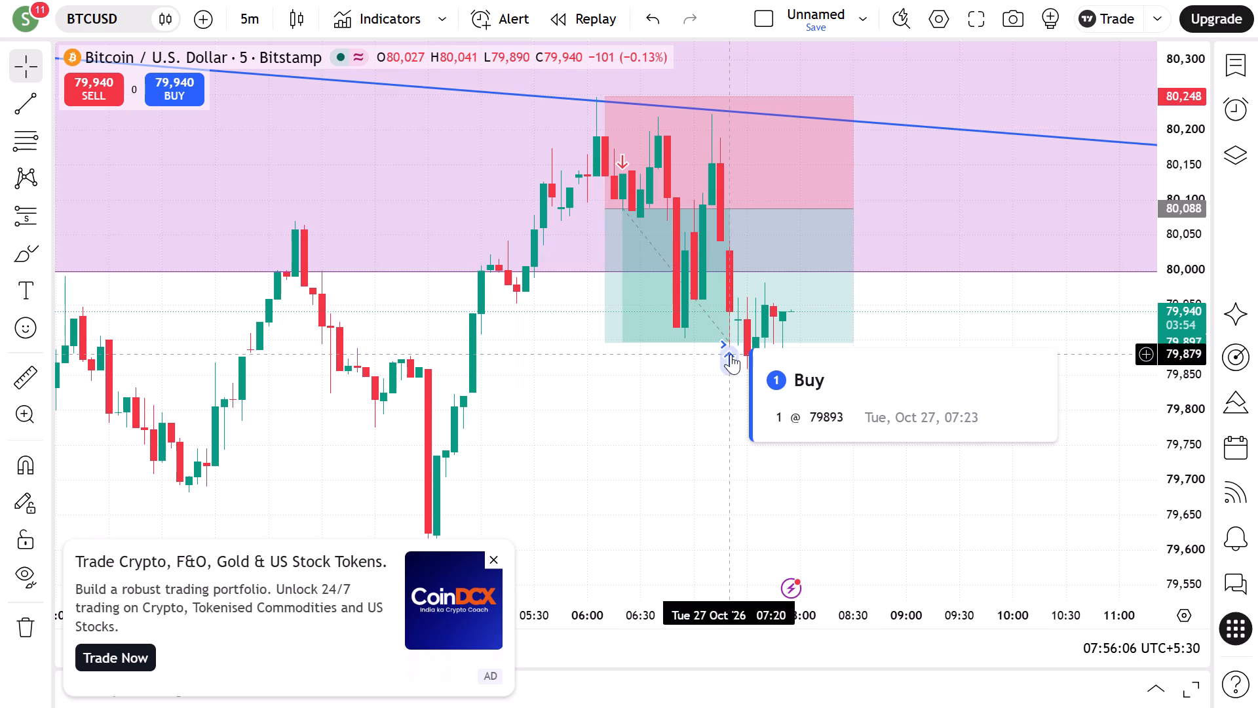
{"action": "left_click", "coordinate": [937, 265]}
Set the BTCUSD chart interval to 15 minutes.
{"action": "scroll", "coordinate": [970, 437], "scroll_direction": "down", "scroll_amount": 6}
{"action": "scroll", "coordinate": [970, 437], "scroll_direction": "up", "scroll_amount": 2}
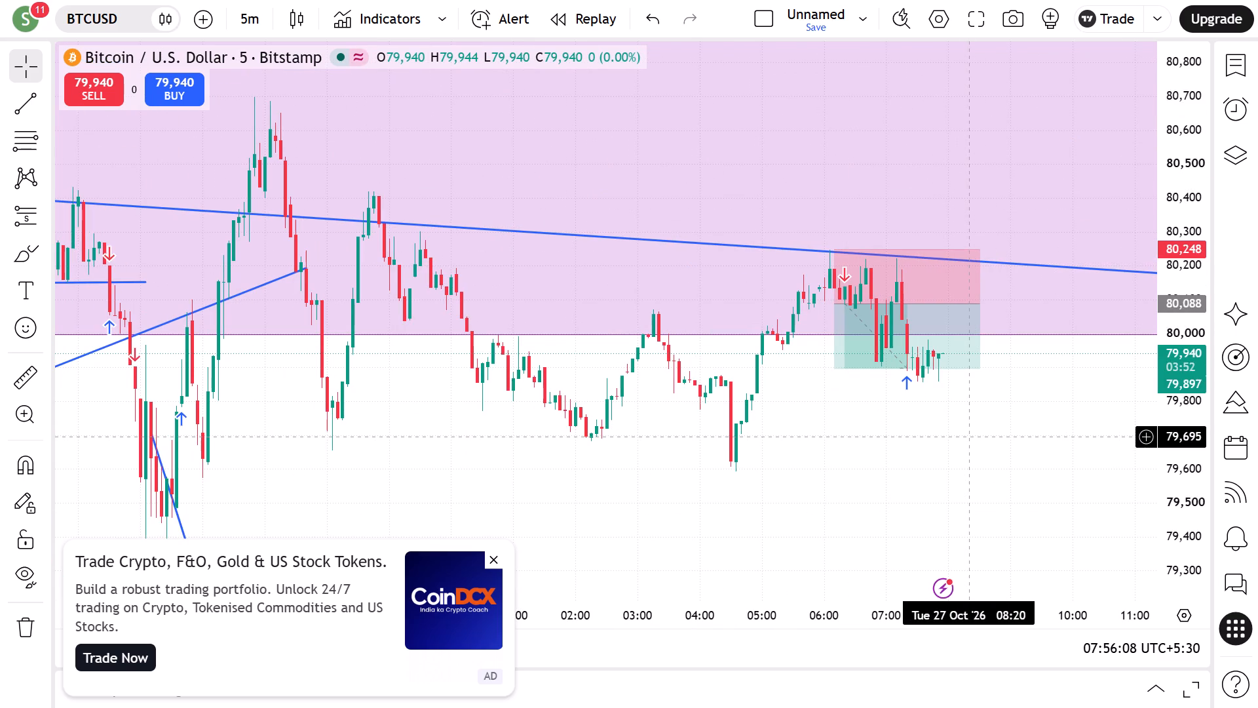
{"action": "type", "text": "15"}
{"action": "key", "text": "Return"}
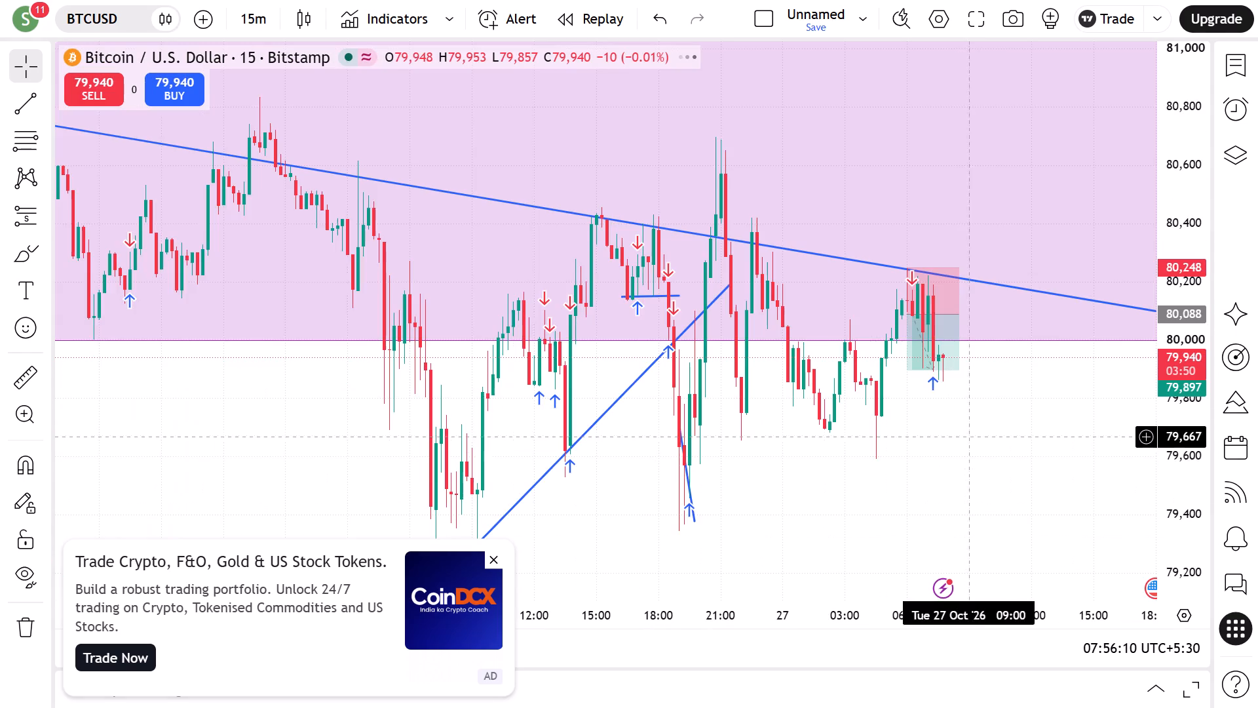
Examine the 15-minute price action against the descending trend line, the 80,000 zone boundary and the earlier trade markers.
{"action": "scroll", "coordinate": [970, 487], "scroll_direction": "up", "scroll_amount": 2}
{"action": "scroll", "coordinate": [970, 487], "scroll_direction": "down", "scroll_amount": 1}
{"action": "scroll", "coordinate": [970, 487], "scroll_direction": "up", "scroll_amount": 1}
{"action": "scroll", "coordinate": [970, 487], "scroll_direction": "down", "scroll_amount": 1}
{"action": "scroll", "coordinate": [970, 487], "scroll_direction": "up", "scroll_amount": 2}
{"action": "scroll", "coordinate": [970, 487], "scroll_direction": "down", "scroll_amount": 12}
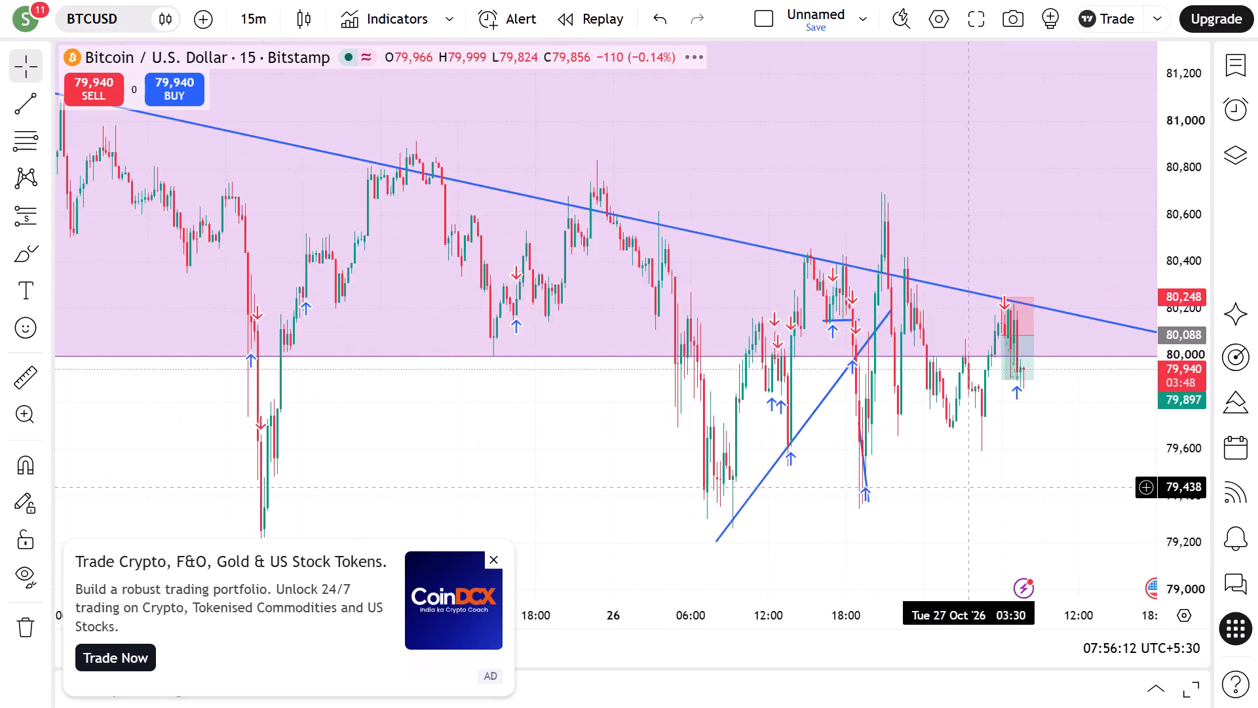
{"action": "scroll", "coordinate": [970, 487], "scroll_direction": "down", "scroll_amount": 2}
{"action": "scroll", "coordinate": [969, 488], "scroll_direction": "up", "scroll_amount": 1}
{"action": "scroll", "coordinate": [969, 488], "scroll_direction": "down", "scroll_amount": 1}
{"action": "scroll", "coordinate": [969, 488], "scroll_direction": "up", "scroll_amount": 5}
{"action": "scroll", "coordinate": [969, 488], "scroll_direction": "down", "scroll_amount": 1}
{"action": "scroll", "coordinate": [969, 488], "scroll_direction": "up", "scroll_amount": 2}
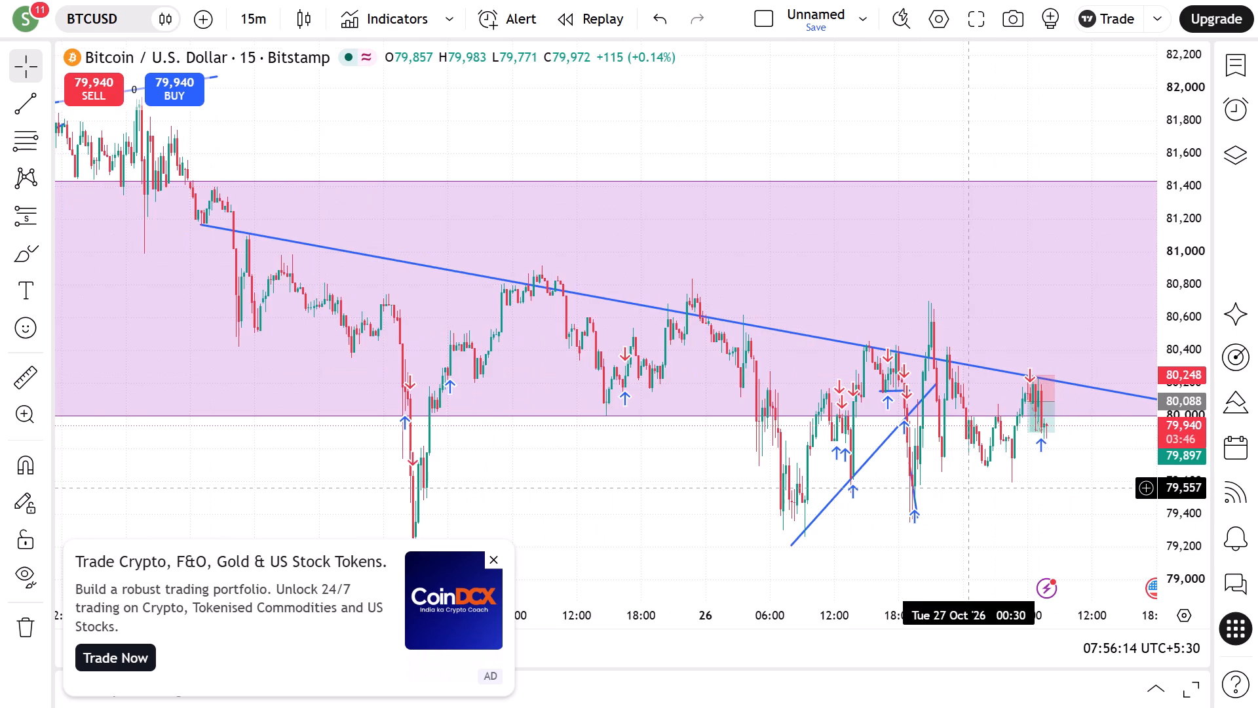
{"action": "scroll", "coordinate": [969, 488], "scroll_direction": "up", "scroll_amount": 11}
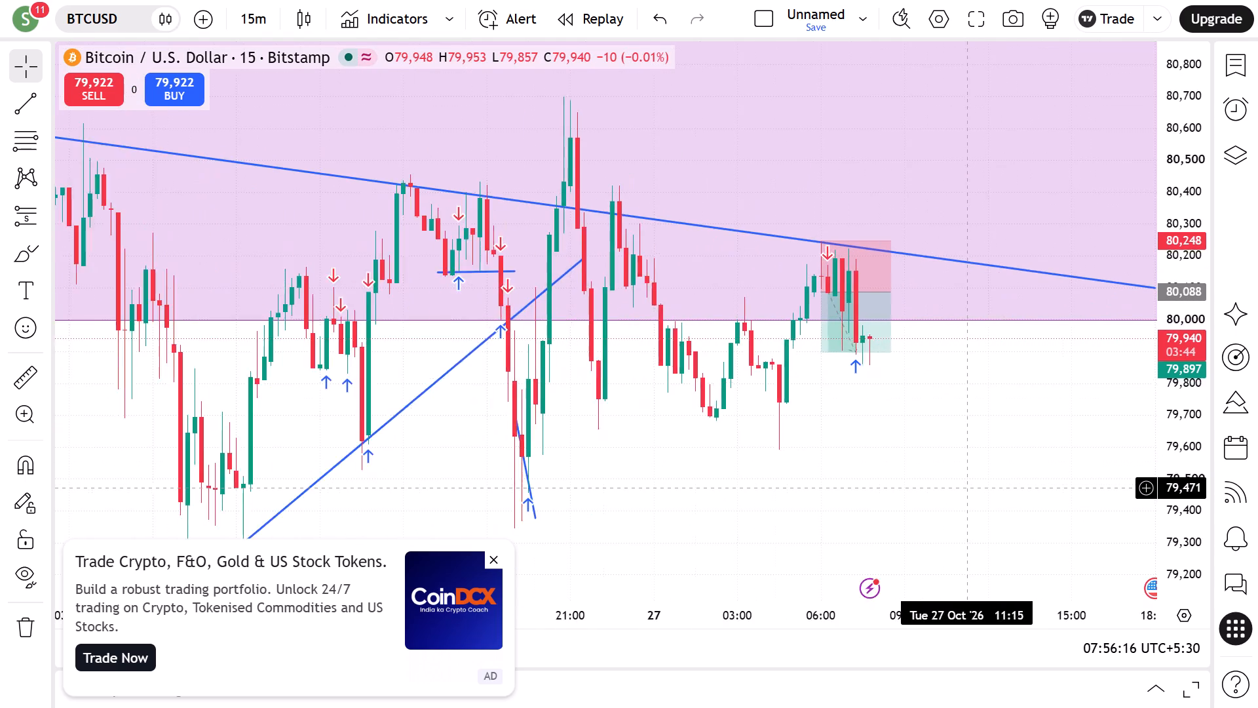
{"action": "scroll", "coordinate": [969, 488], "scroll_direction": "up", "scroll_amount": 1}
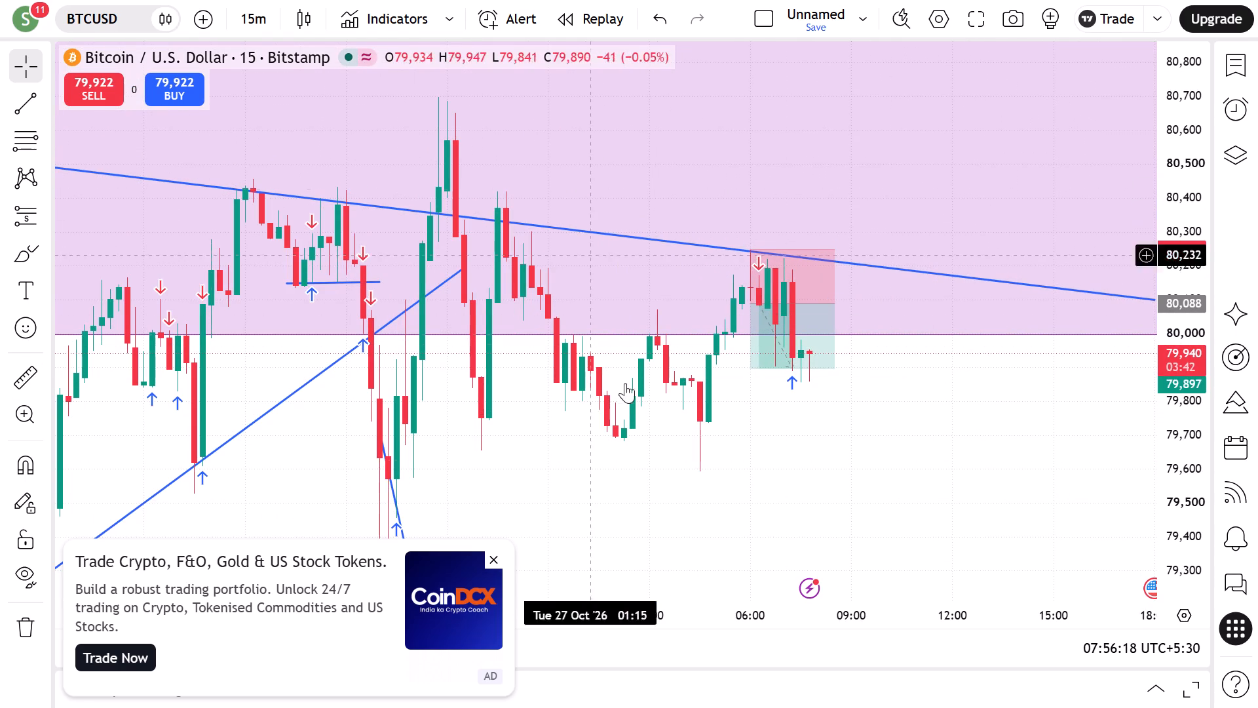
{"action": "scroll", "coordinate": [800, 150], "scroll_direction": "down", "scroll_amount": 5}
{"action": "scroll", "coordinate": [851, 258], "scroll_direction": "down", "scroll_amount": 1}
{"action": "scroll", "coordinate": [851, 258], "scroll_direction": "up", "scroll_amount": 1}
{"action": "scroll", "coordinate": [853, 259], "scroll_direction": "down", "scroll_amount": 2}
{"action": "scroll", "coordinate": [853, 262], "scroll_direction": "up", "scroll_amount": 1}
{"action": "scroll", "coordinate": [856, 262], "scroll_direction": "down", "scroll_amount": 3}
{"action": "scroll", "coordinate": [861, 267], "scroll_direction": "up", "scroll_amount": 1}
{"action": "scroll", "coordinate": [862, 267], "scroll_direction": "down", "scroll_amount": 1}
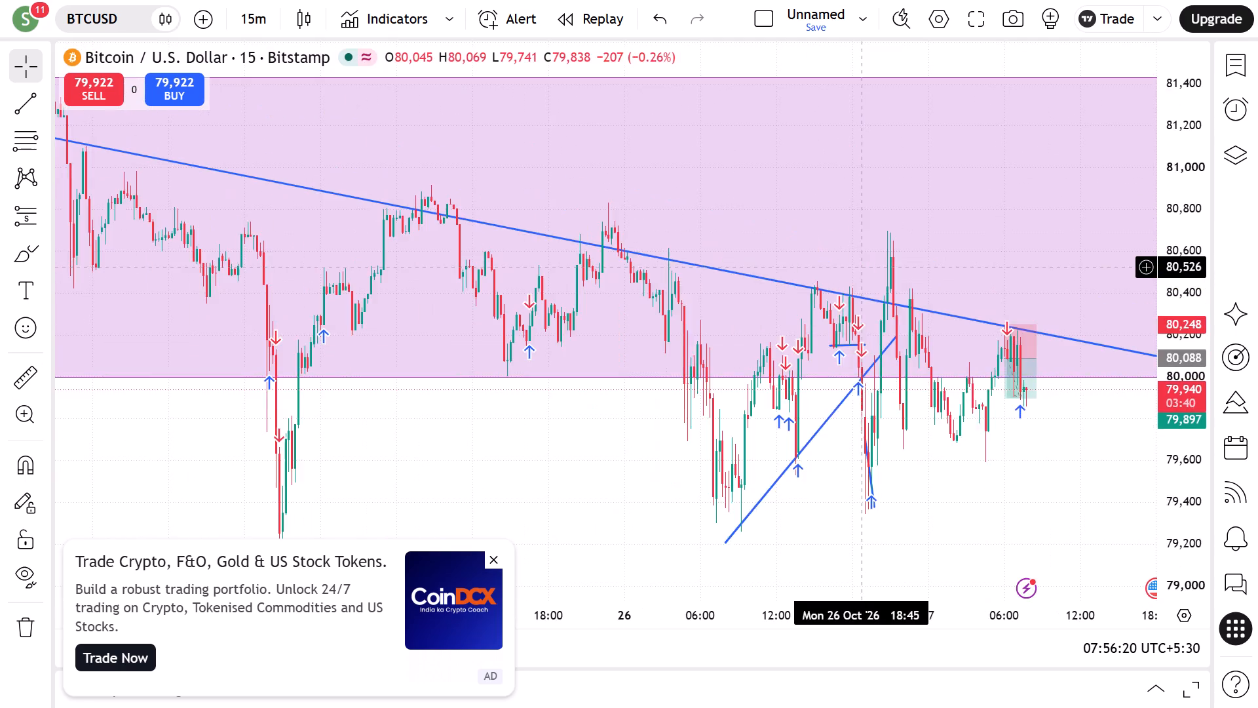
{"action": "scroll", "coordinate": [862, 267], "scroll_direction": "down", "scroll_amount": 4}
{"action": "scroll", "coordinate": [866, 271], "scroll_direction": "up", "scroll_amount": 10}
{"action": "scroll", "coordinate": [866, 271], "scroll_direction": "down", "scroll_amount": 1}
{"action": "scroll", "coordinate": [866, 271], "scroll_direction": "up", "scroll_amount": 3}
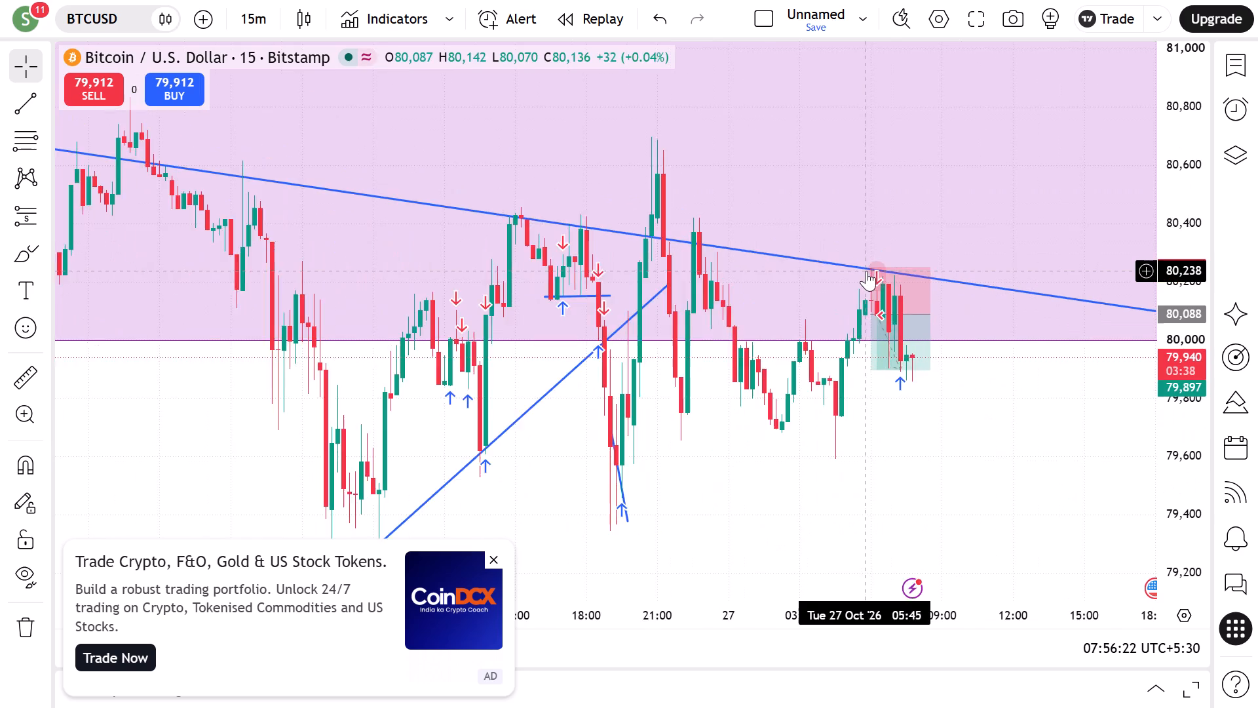
{"action": "scroll", "coordinate": [866, 271], "scroll_direction": "up", "scroll_amount": 2}
{"action": "scroll", "coordinate": [866, 271], "scroll_direction": "down", "scroll_amount": 1}
{"action": "scroll", "coordinate": [866, 271], "scroll_direction": "up", "scroll_amount": 1}
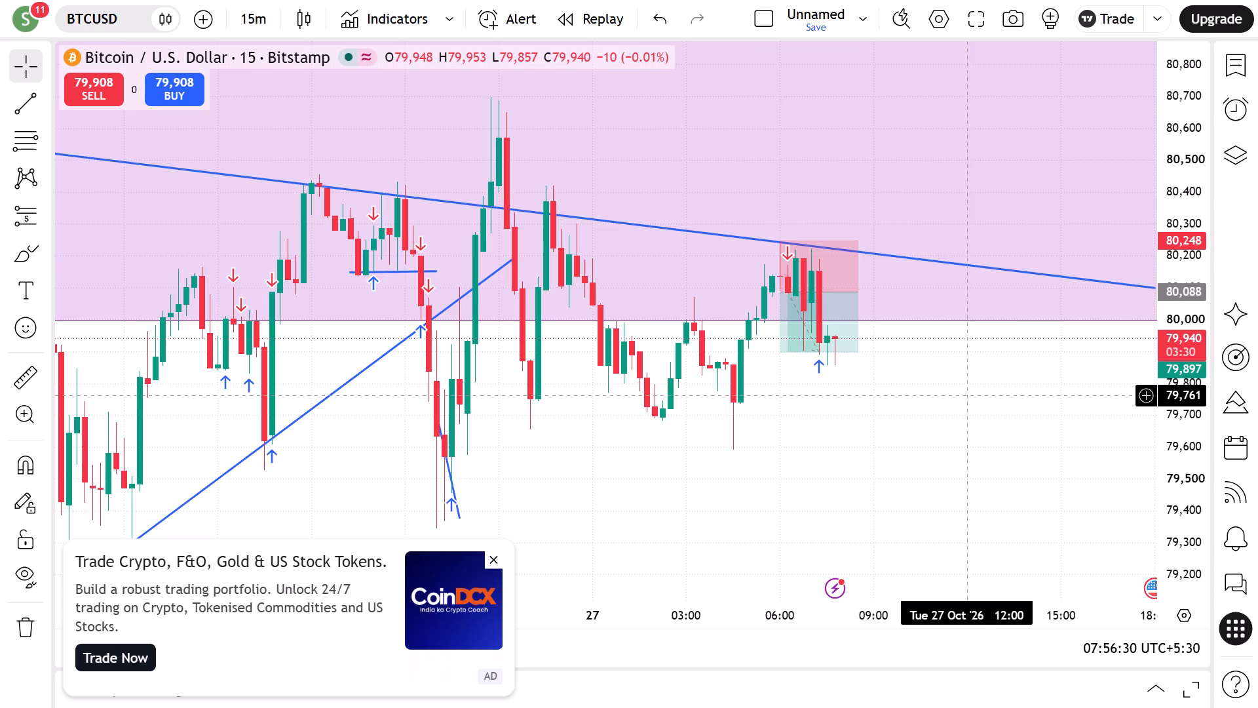
{"action": "scroll", "coordinate": [963, 396], "scroll_direction": "up", "scroll_amount": 6}
{"action": "scroll", "coordinate": [963, 396], "scroll_direction": "down", "scroll_amount": 4}
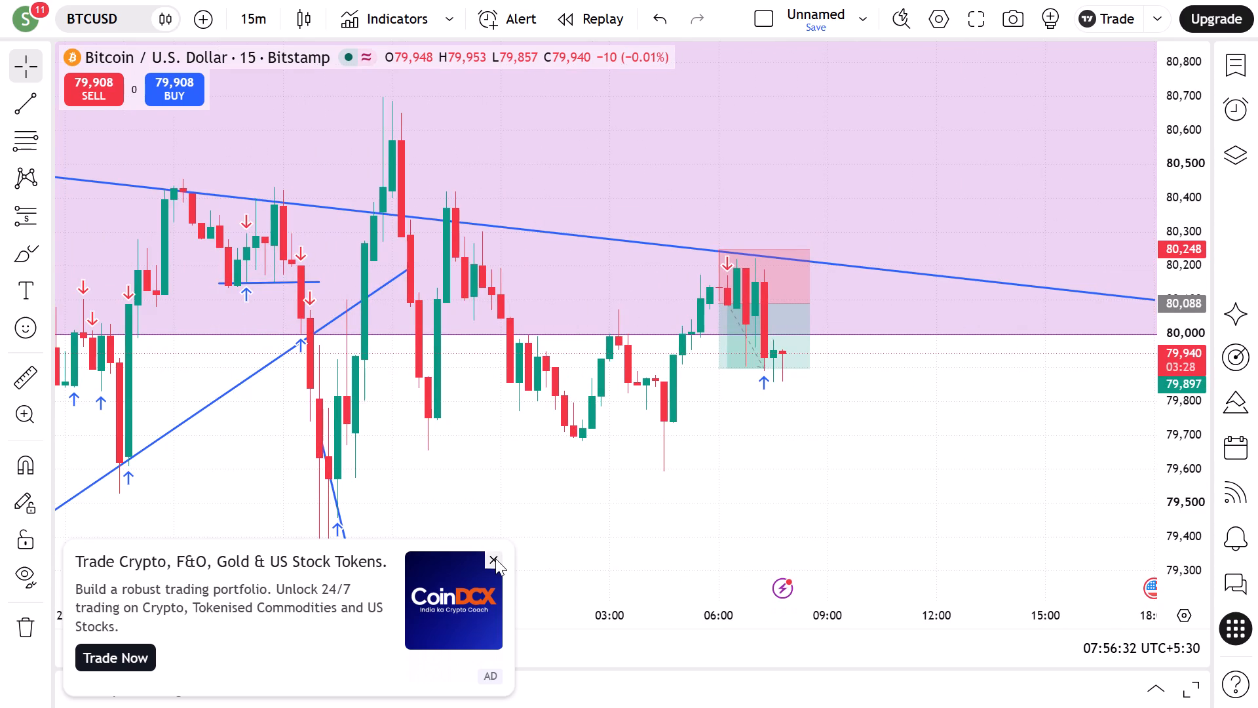
Close the CoinDCX advertisement covering the lower part of the chart.
{"action": "left_click", "coordinate": [495, 559]}
{"action": "left_click", "coordinate": [763, 459]}
{"action": "right_click", "coordinate": [905, 410]}
{"action": "left_click", "coordinate": [705, 471]}
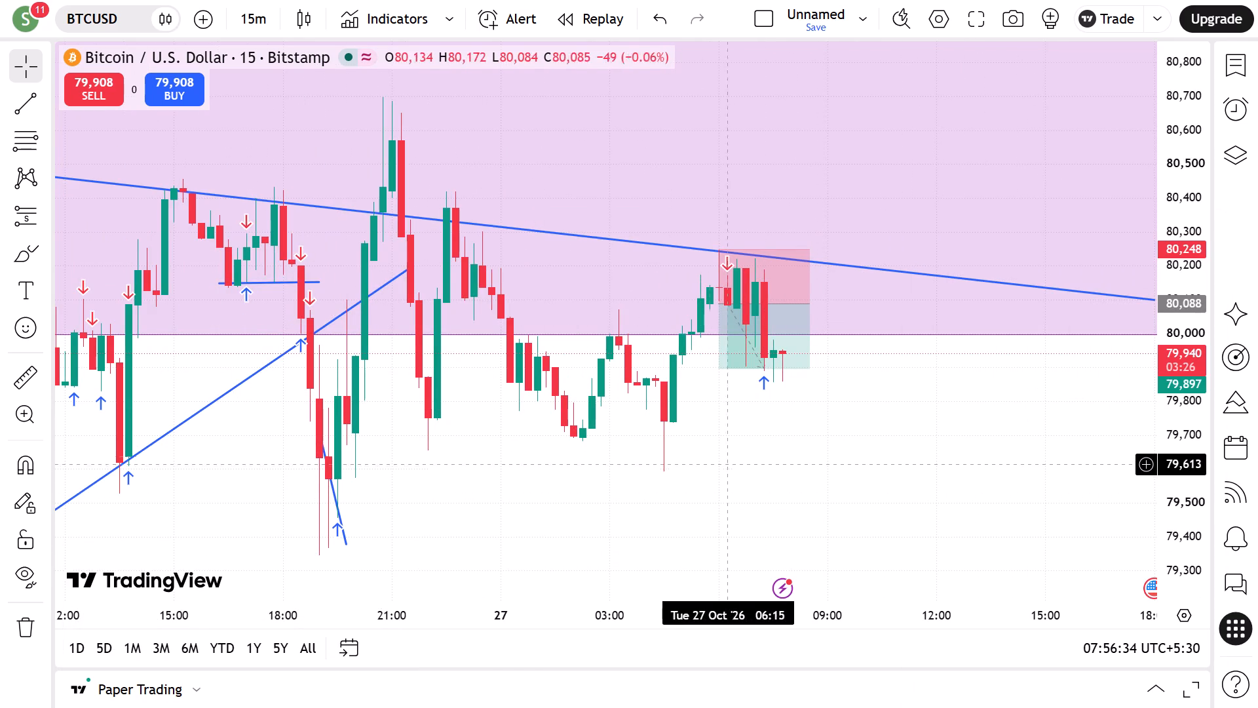
Set the BTCUSD chart interval to 1 hour and view the price action around the descending trend line.
{"action": "scroll", "coordinate": [738, 450], "scroll_direction": "down", "scroll_amount": 1}
{"action": "scroll", "coordinate": [738, 450], "scroll_direction": "up", "scroll_amount": 1}
{"action": "scroll", "coordinate": [738, 450], "scroll_direction": "down", "scroll_amount": 8}
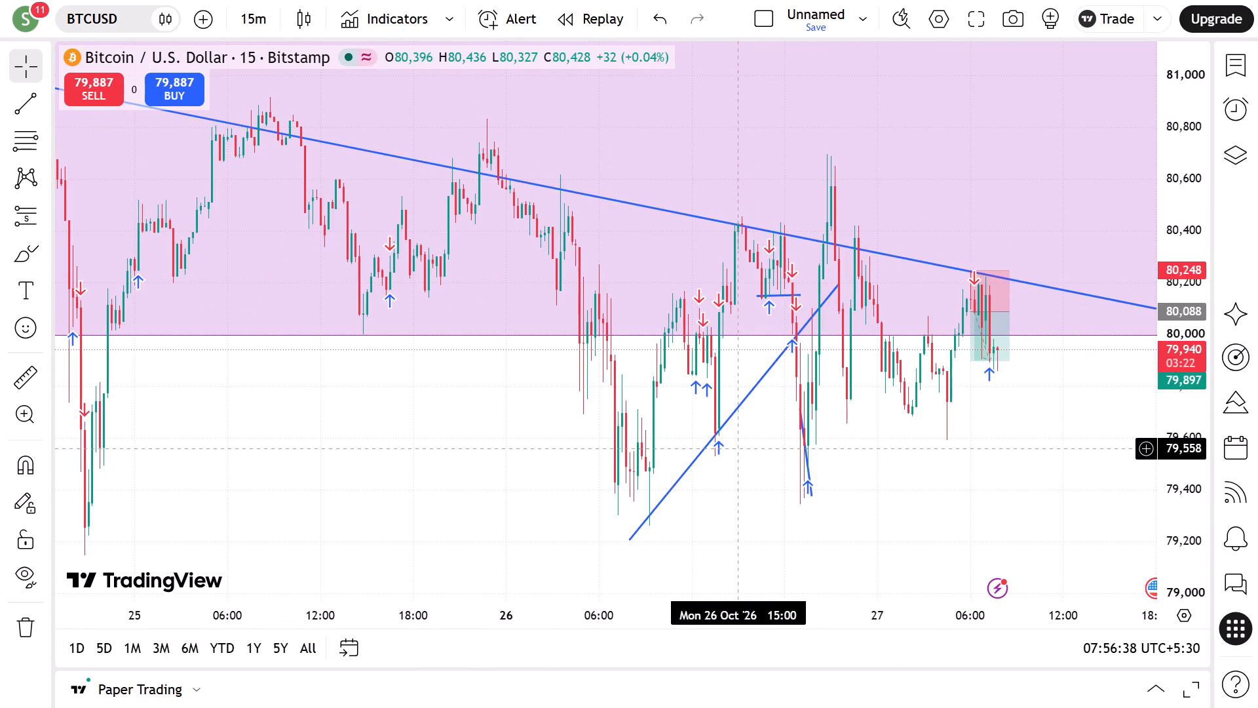
{"action": "type", "text": "1h"}
{"action": "key", "text": "Return"}
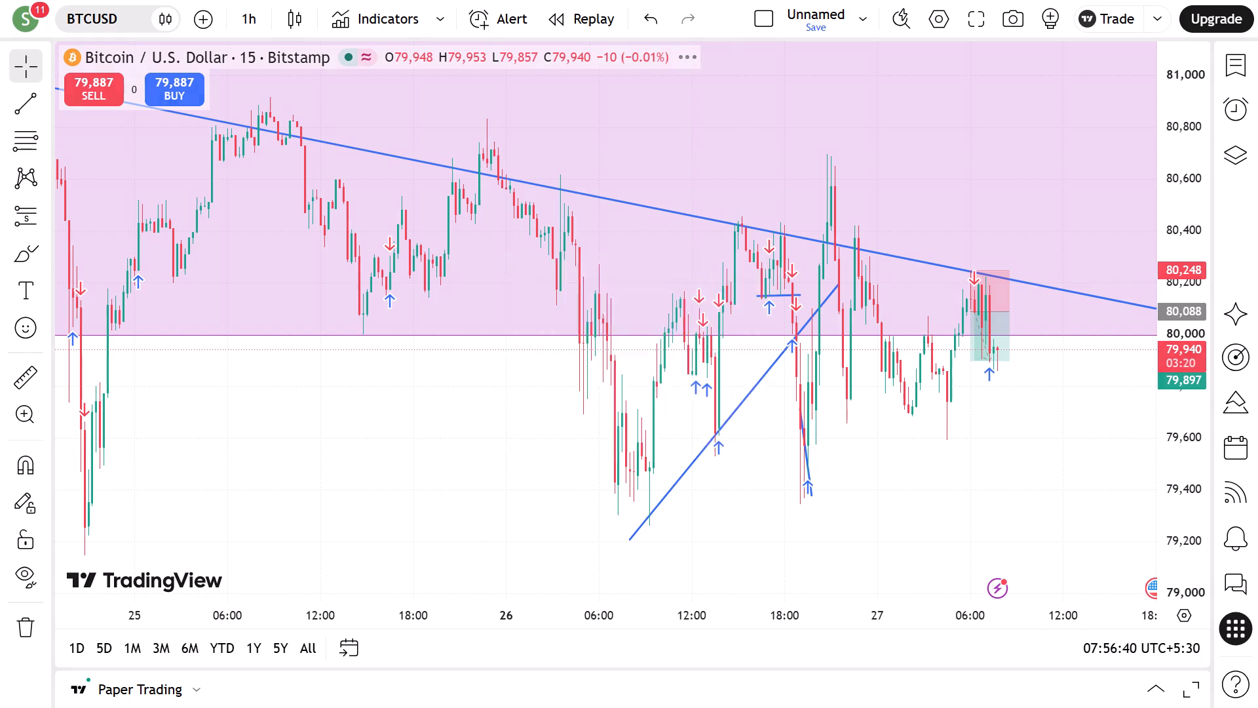
{"action": "scroll", "coordinate": [994, 534], "scroll_direction": "up", "scroll_amount": 6}
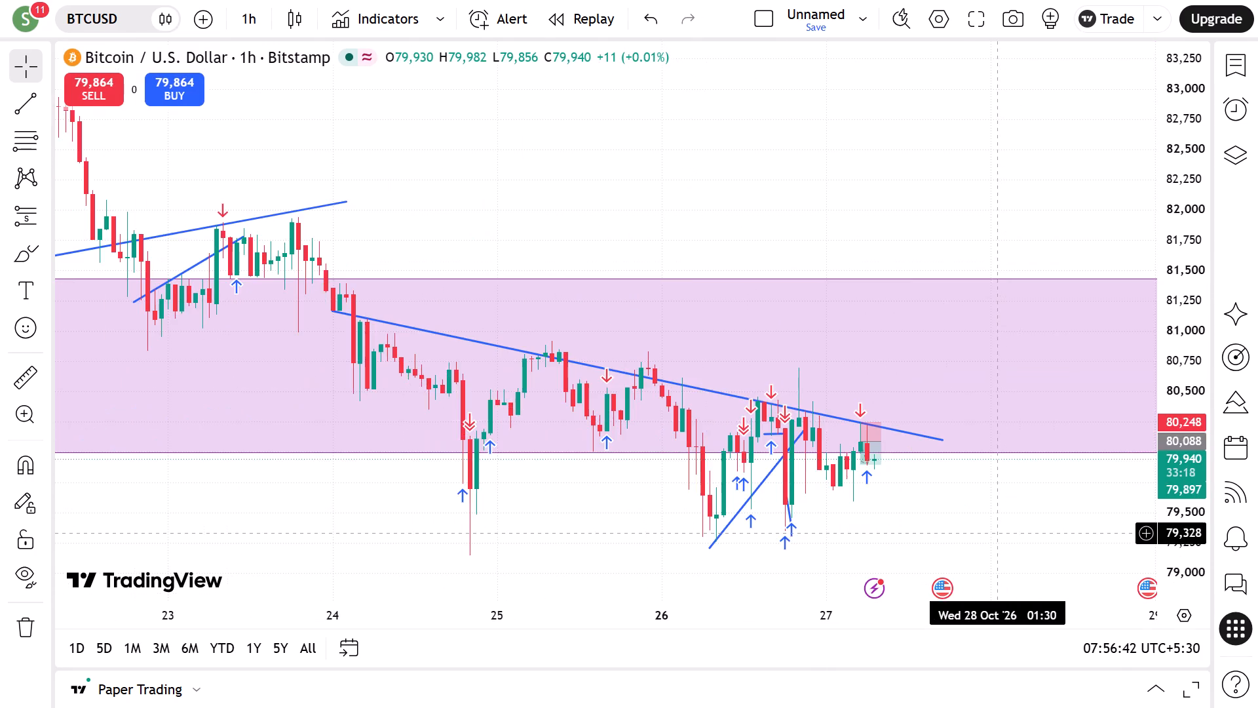
{"action": "scroll", "coordinate": [994, 534], "scroll_direction": "up", "scroll_amount": 3}
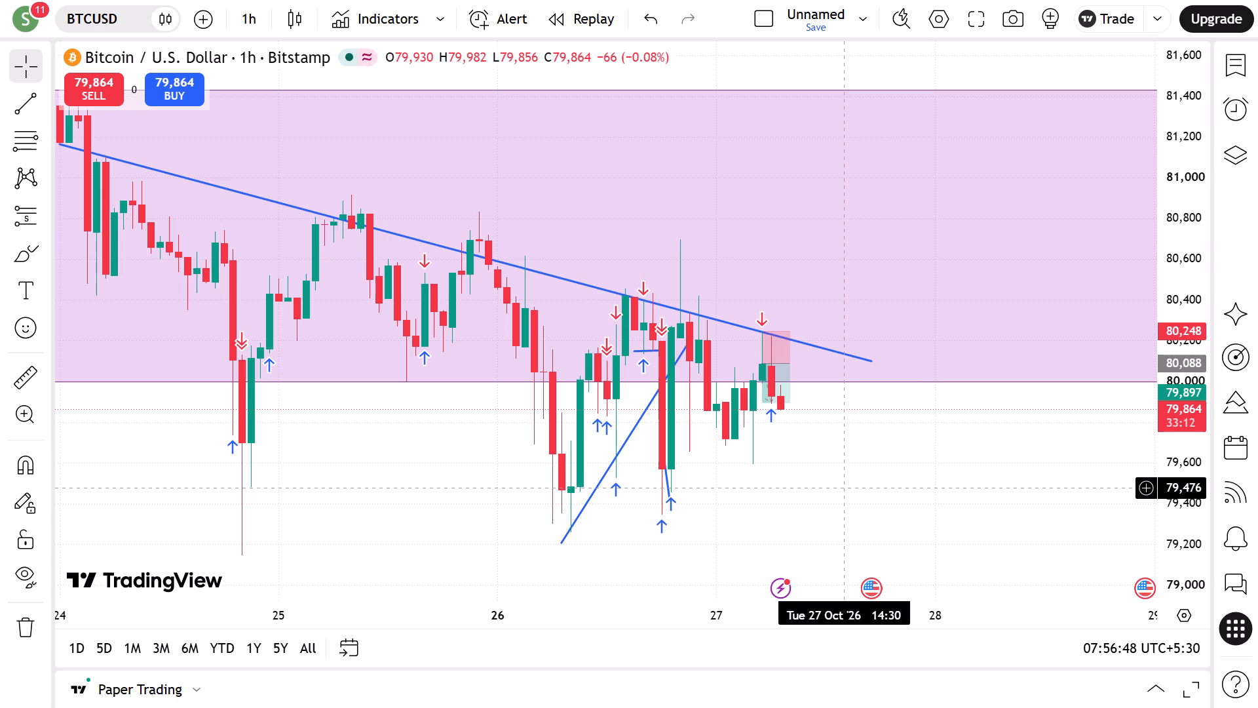
Set the BTCUSD chart interval to 5 minutes.
{"action": "key", "text": "5"}
{"action": "key", "text": "Return"}
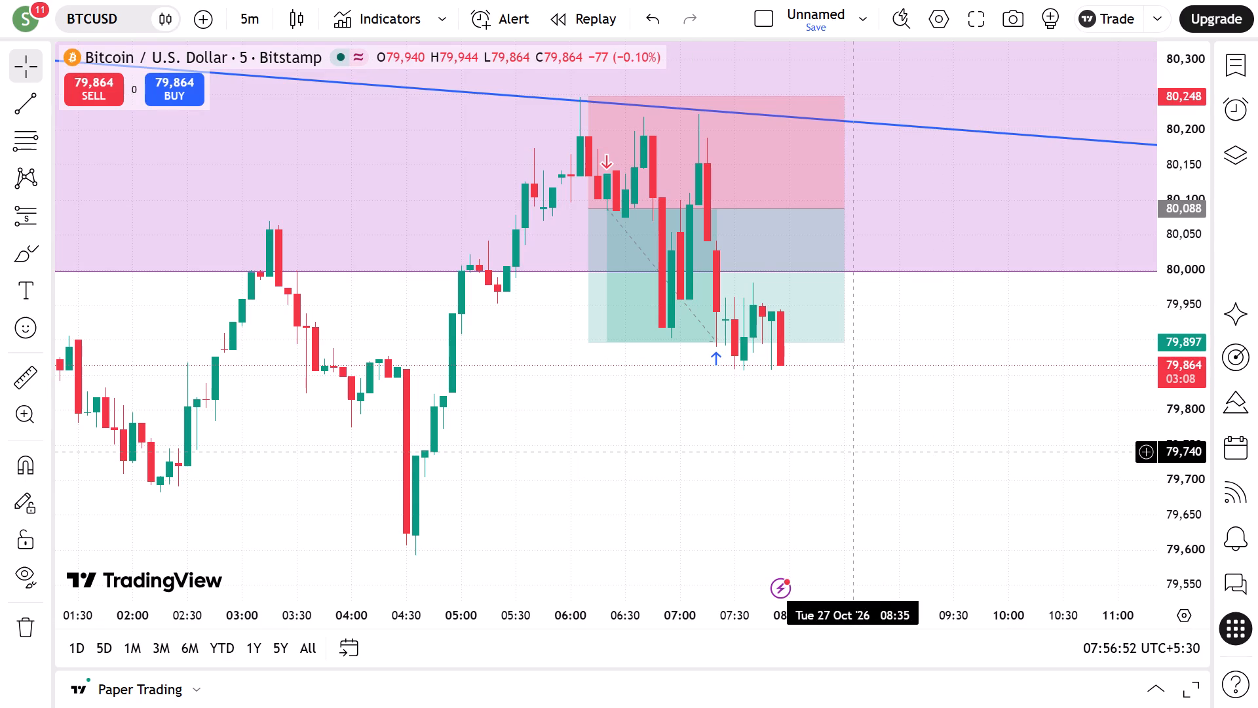
Set the BTCUSD chart interval to 1 minute, reset the price scale and view the candles around the short position.
{"action": "key", "text": "1"}
{"action": "key", "text": "Return"}
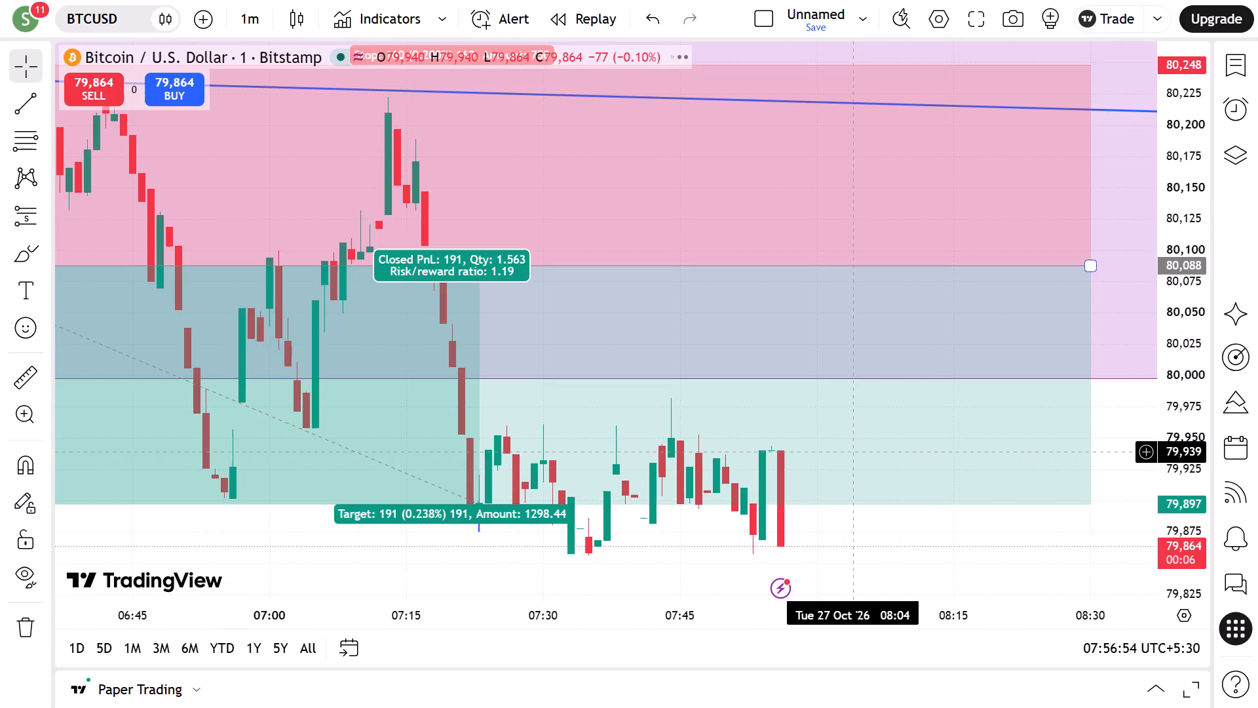
{"action": "scroll", "coordinate": [916, 437], "scroll_direction": "down", "scroll_amount": 2}
{"action": "scroll", "coordinate": [1186, 317], "scroll_direction": "down", "scroll_amount": 5}
{"action": "scroll", "coordinate": [1186, 317], "scroll_direction": "up", "scroll_amount": 1}
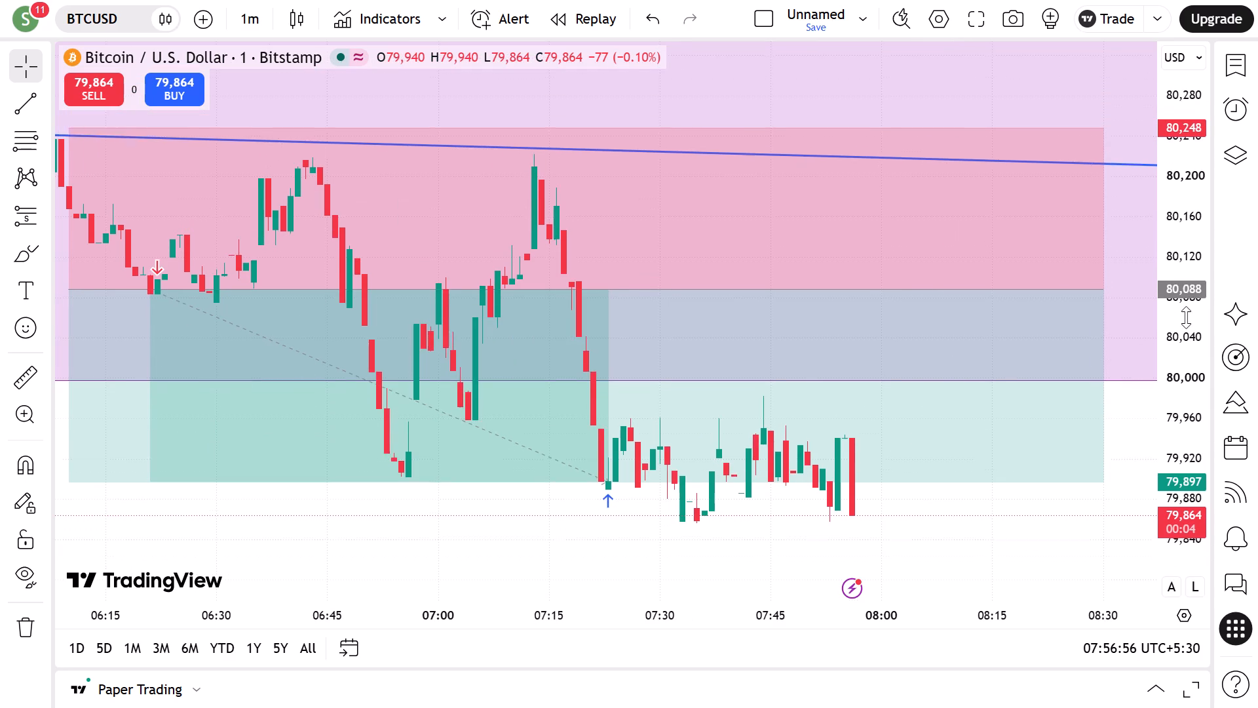
{"action": "scroll", "coordinate": [1183, 317], "scroll_direction": "down", "scroll_amount": 3}
{"action": "scroll", "coordinate": [826, 399], "scroll_direction": "down", "scroll_amount": 8}
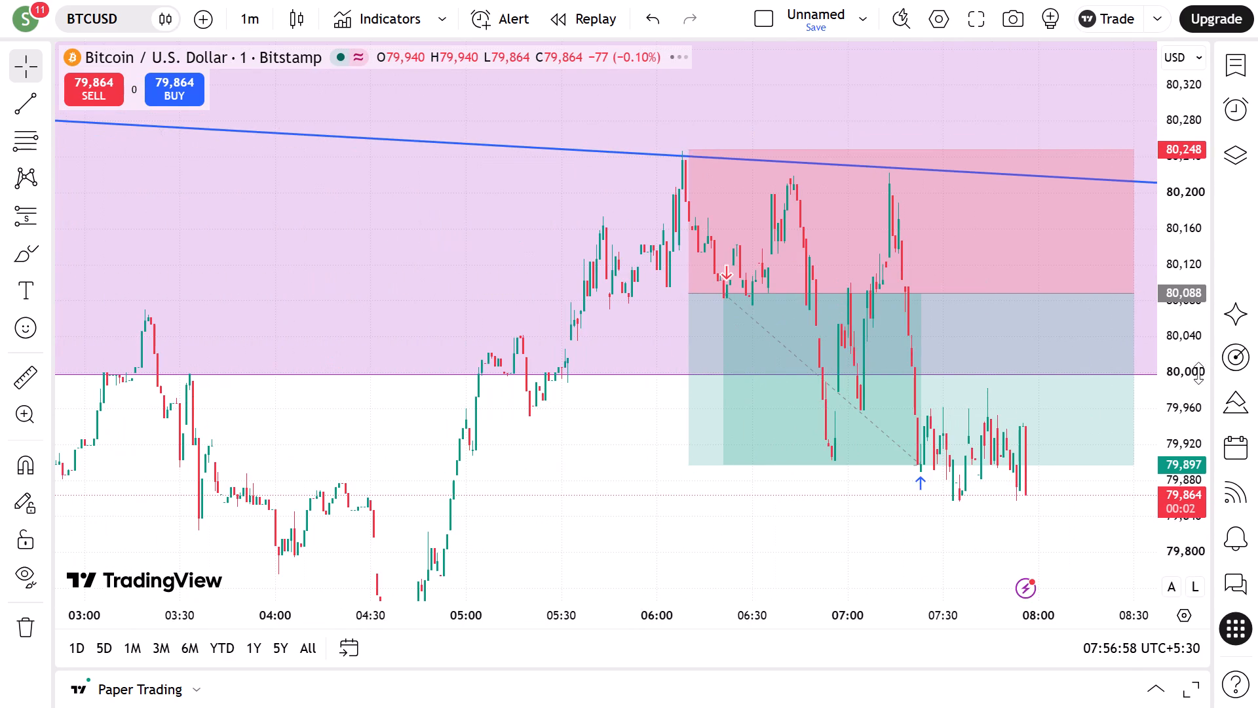
{"action": "double_click", "coordinate": [1198, 373]}
{"action": "scroll", "coordinate": [913, 418], "scroll_direction": "down", "scroll_amount": 6}
{"action": "scroll", "coordinate": [913, 418], "scroll_direction": "up", "scroll_amount": 4}
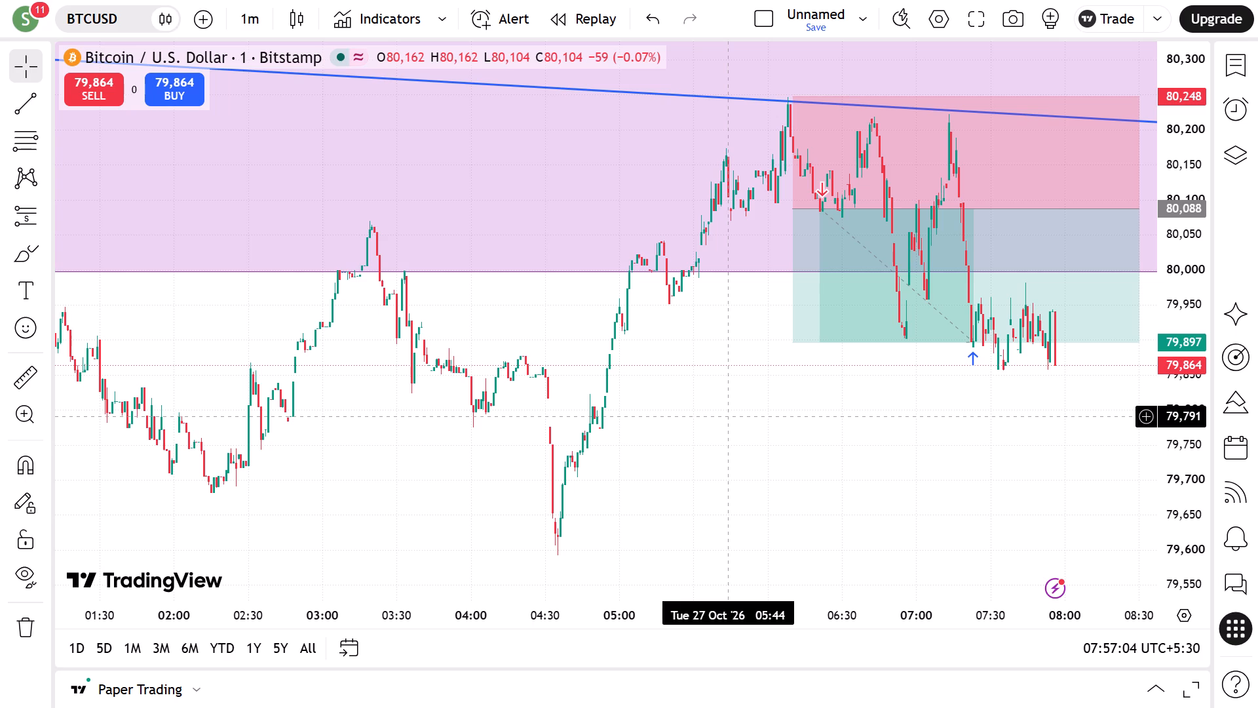
Set the BTCUSD chart interval to 5 minutes and view the recent swing lows below the short position.
{"action": "key", "text": "5"}
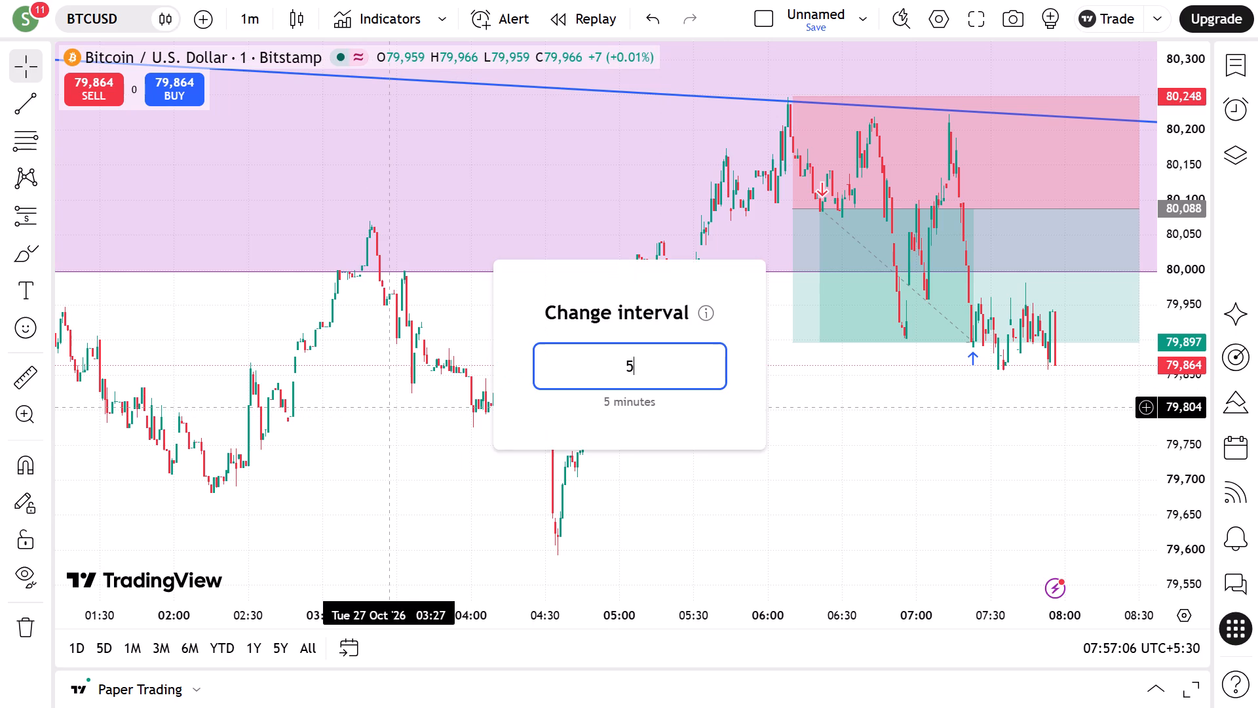
{"action": "key", "text": "Return"}
{"action": "scroll", "coordinate": [803, 448], "scroll_direction": "up", "scroll_amount": 5}
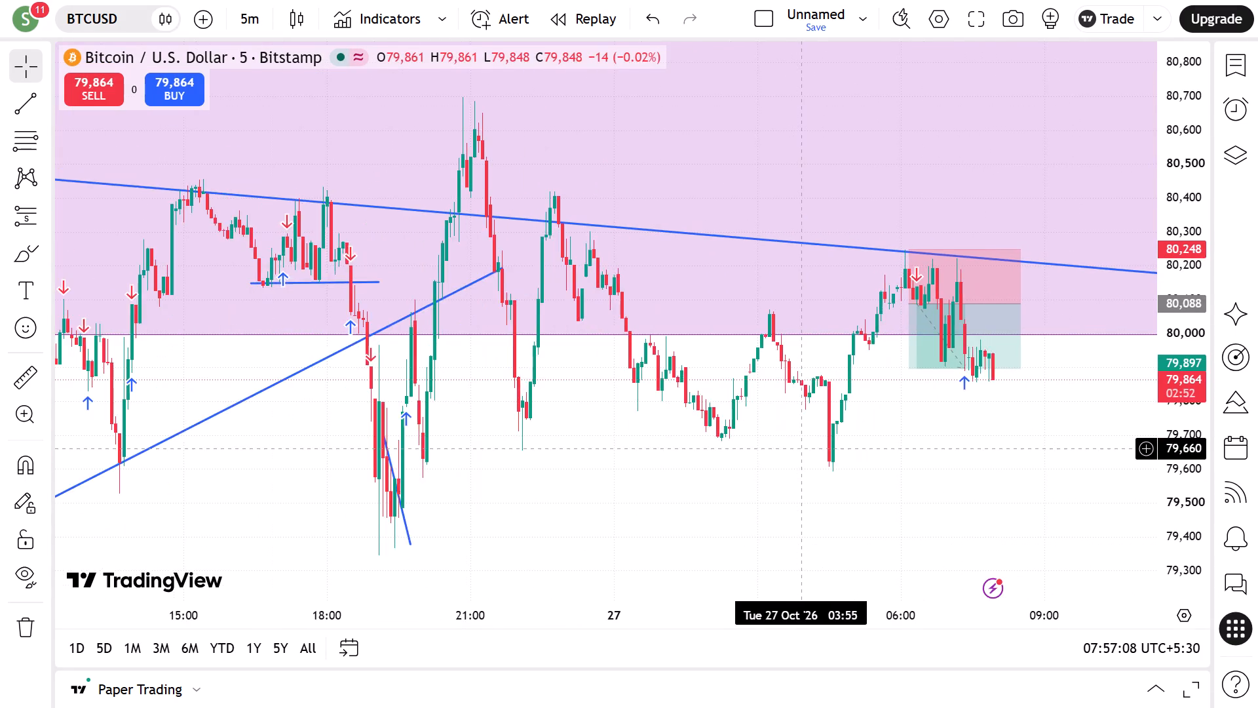
{"action": "scroll", "coordinate": [801, 450], "scroll_direction": "up", "scroll_amount": 2}
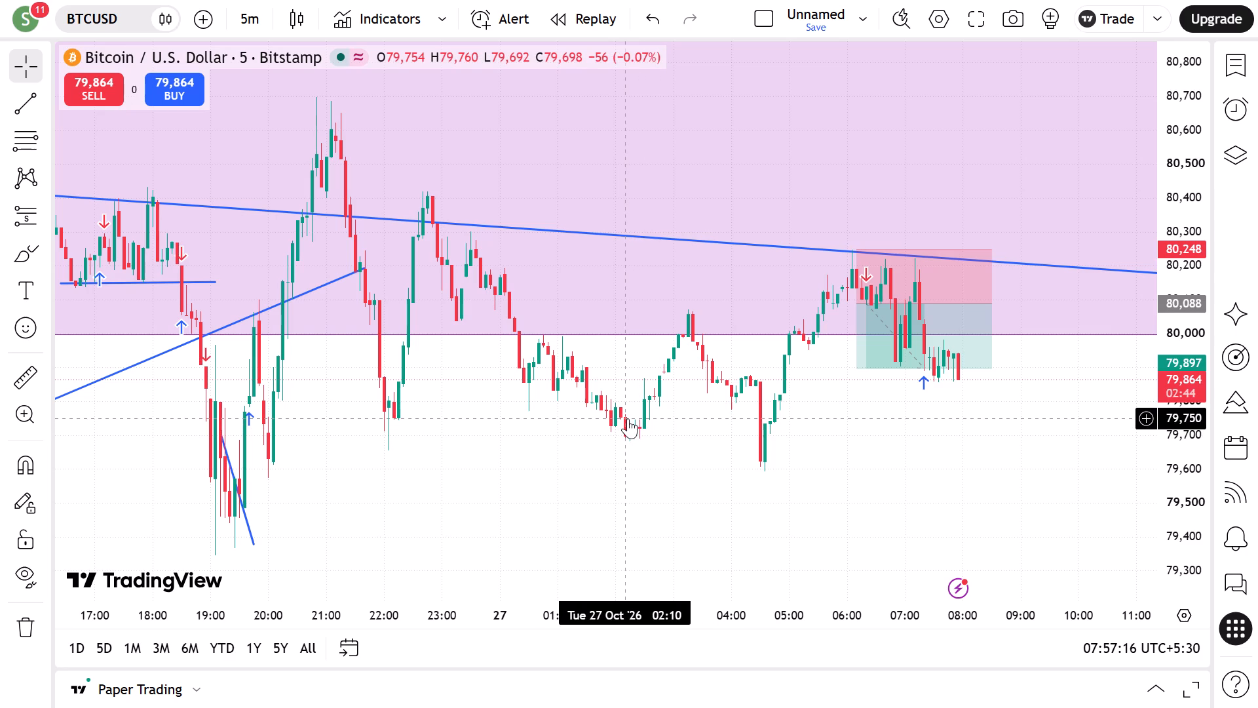
Draw a horizontal line at about 79,750 across the recent lows below the short position.
{"action": "key", "text": "alt+h"}
{"action": "left_click", "coordinate": [932, 453]}
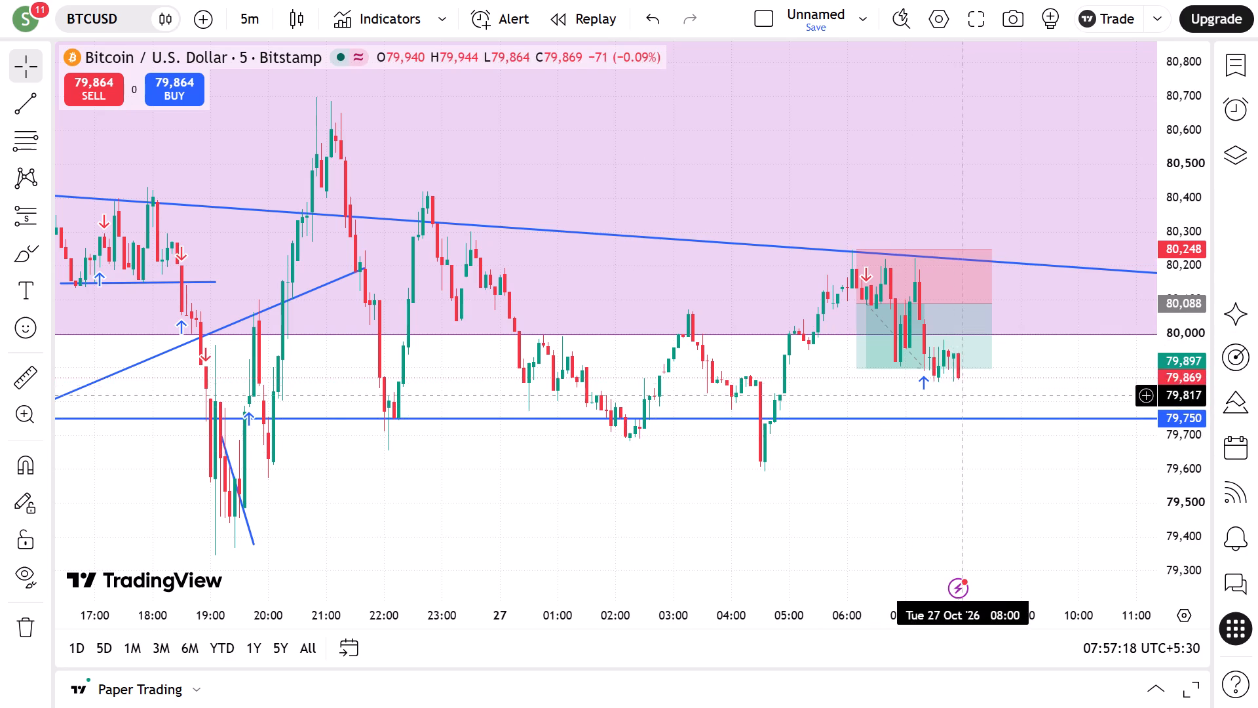
Set the BTCUSD chart interval to 1 minute and view the price action above the 79,750 horizontal line.
{"action": "scroll", "coordinate": [963, 396], "scroll_direction": "up", "scroll_amount": 3}
{"action": "key", "text": "1"}
{"action": "key", "text": "Return"}
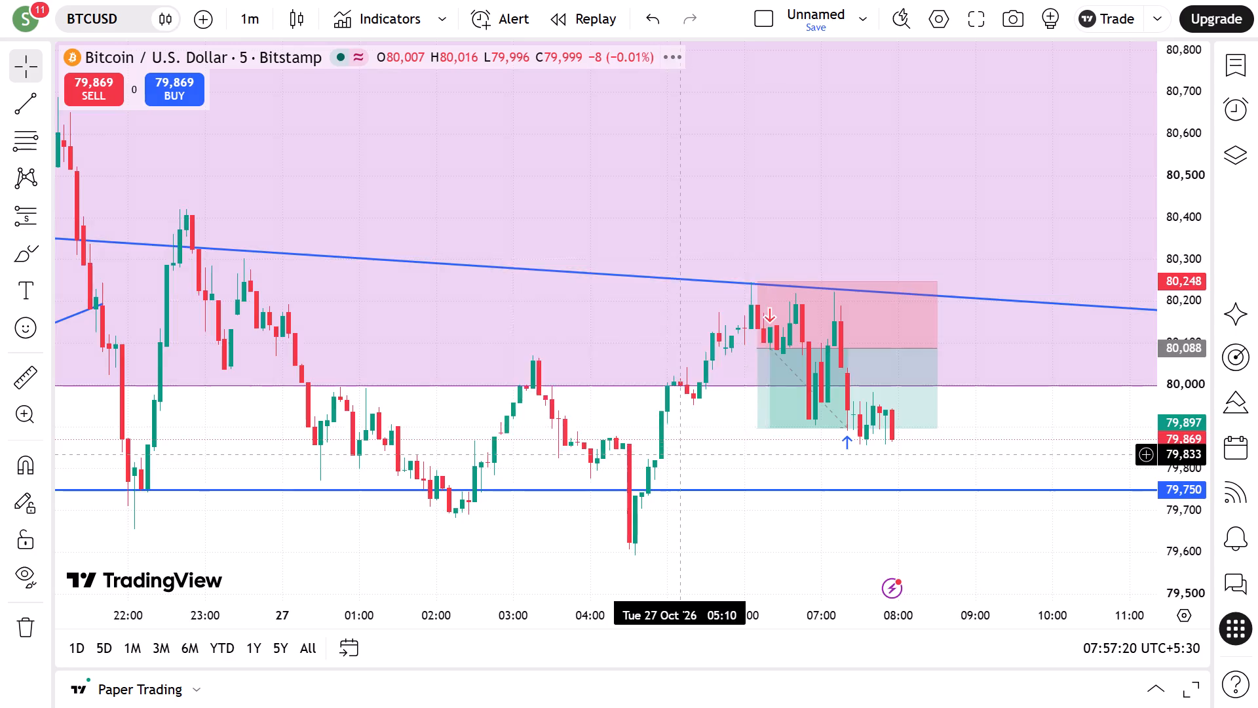
{"action": "scroll", "coordinate": [877, 448], "scroll_direction": "down", "scroll_amount": 1}
{"action": "scroll", "coordinate": [877, 448], "scroll_direction": "up", "scroll_amount": 1}
{"action": "scroll", "coordinate": [877, 448], "scroll_direction": "down", "scroll_amount": 2}
{"action": "scroll", "coordinate": [877, 448], "scroll_direction": "up", "scroll_amount": 1}
{"action": "scroll", "coordinate": [877, 448], "scroll_direction": "down", "scroll_amount": 6}
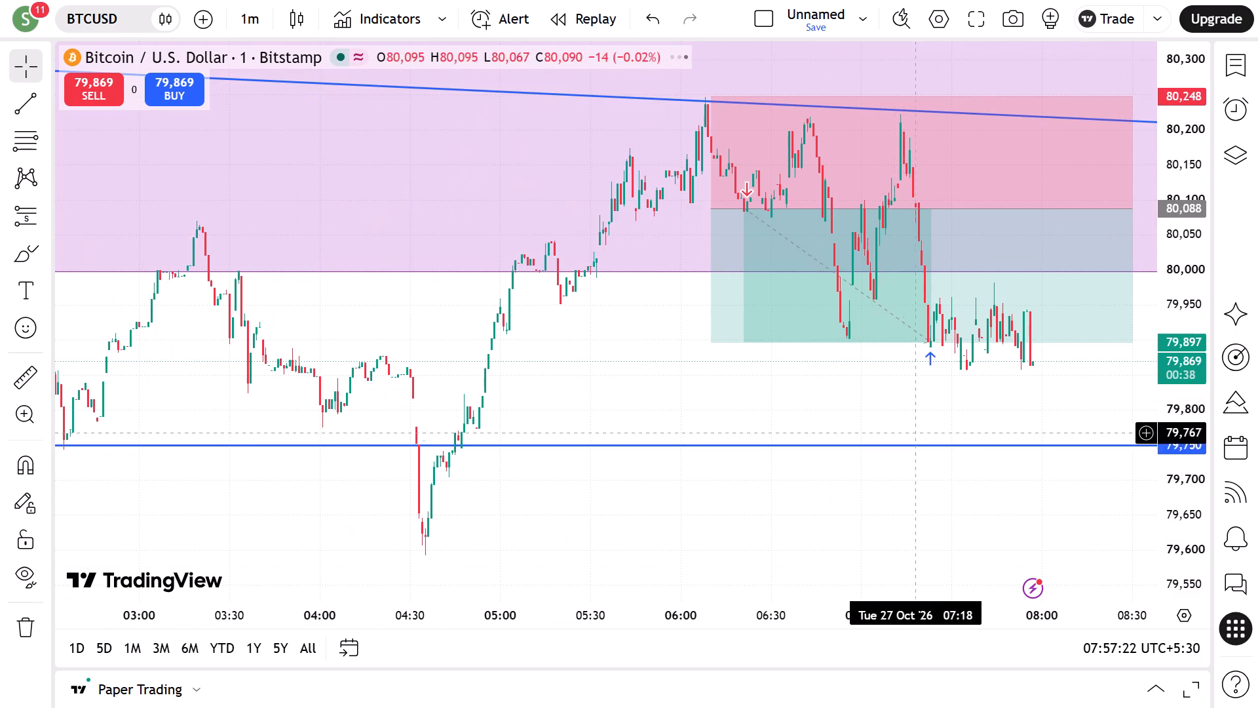
{"action": "left_click", "coordinate": [1048, 401]}
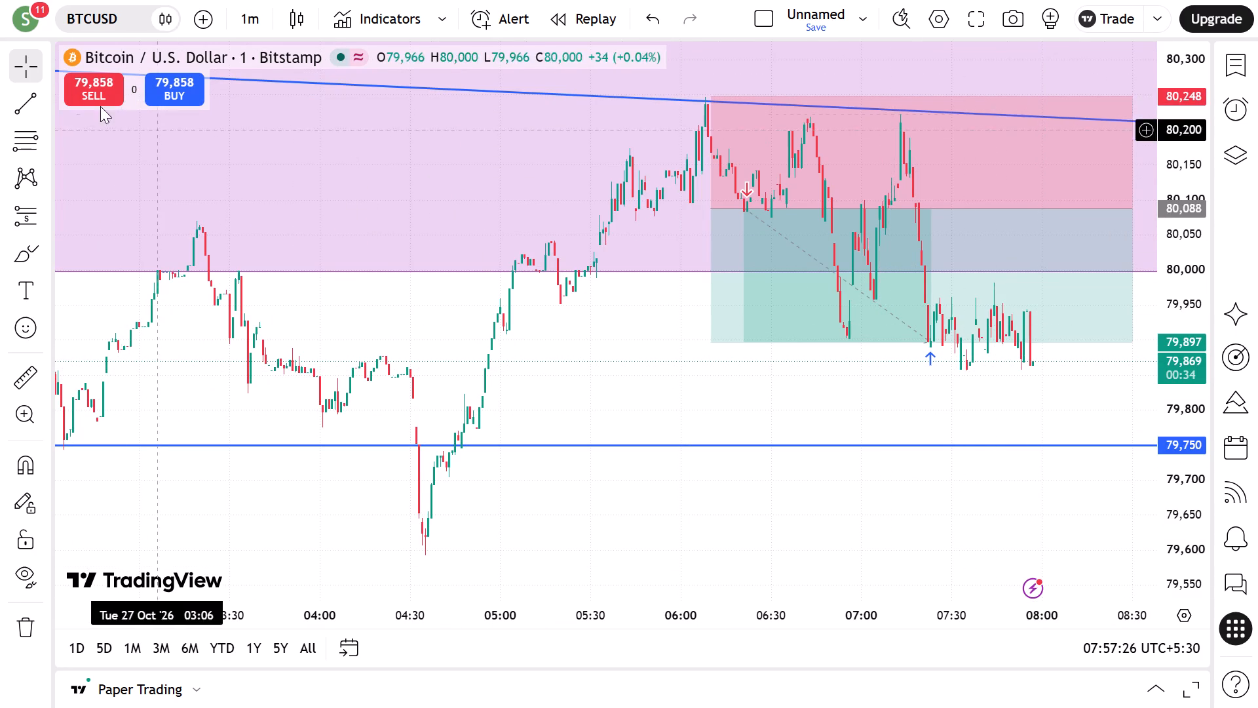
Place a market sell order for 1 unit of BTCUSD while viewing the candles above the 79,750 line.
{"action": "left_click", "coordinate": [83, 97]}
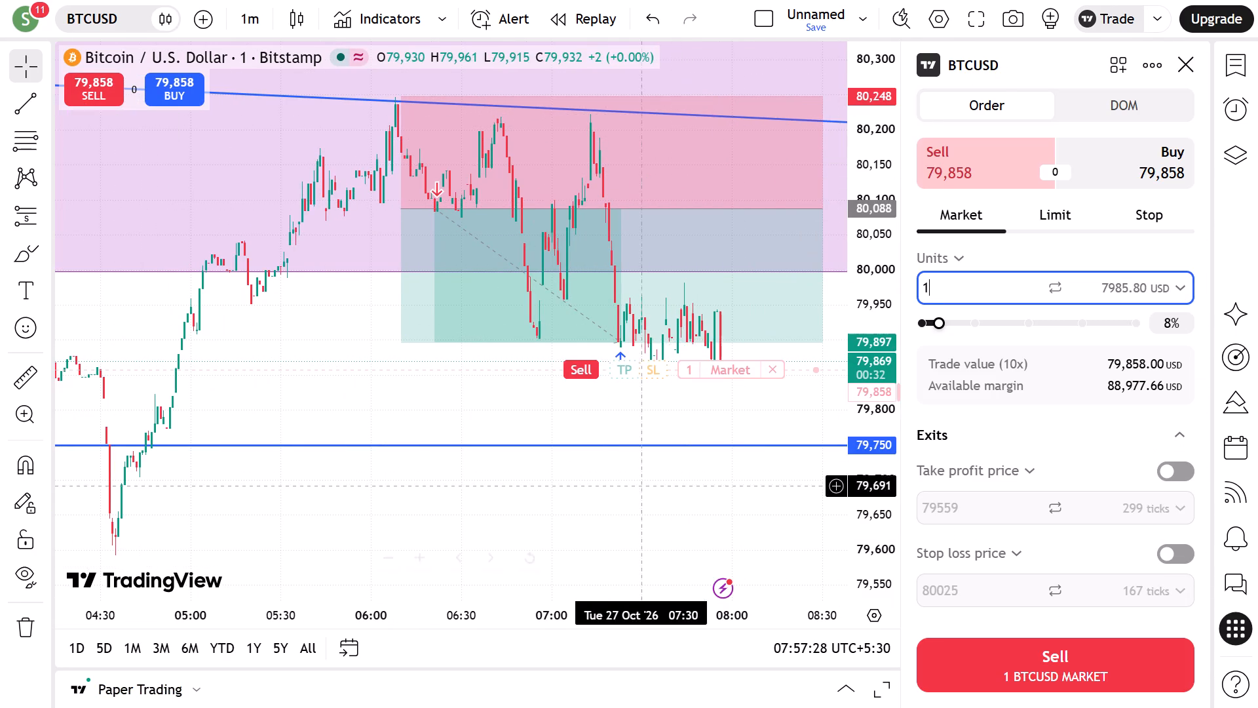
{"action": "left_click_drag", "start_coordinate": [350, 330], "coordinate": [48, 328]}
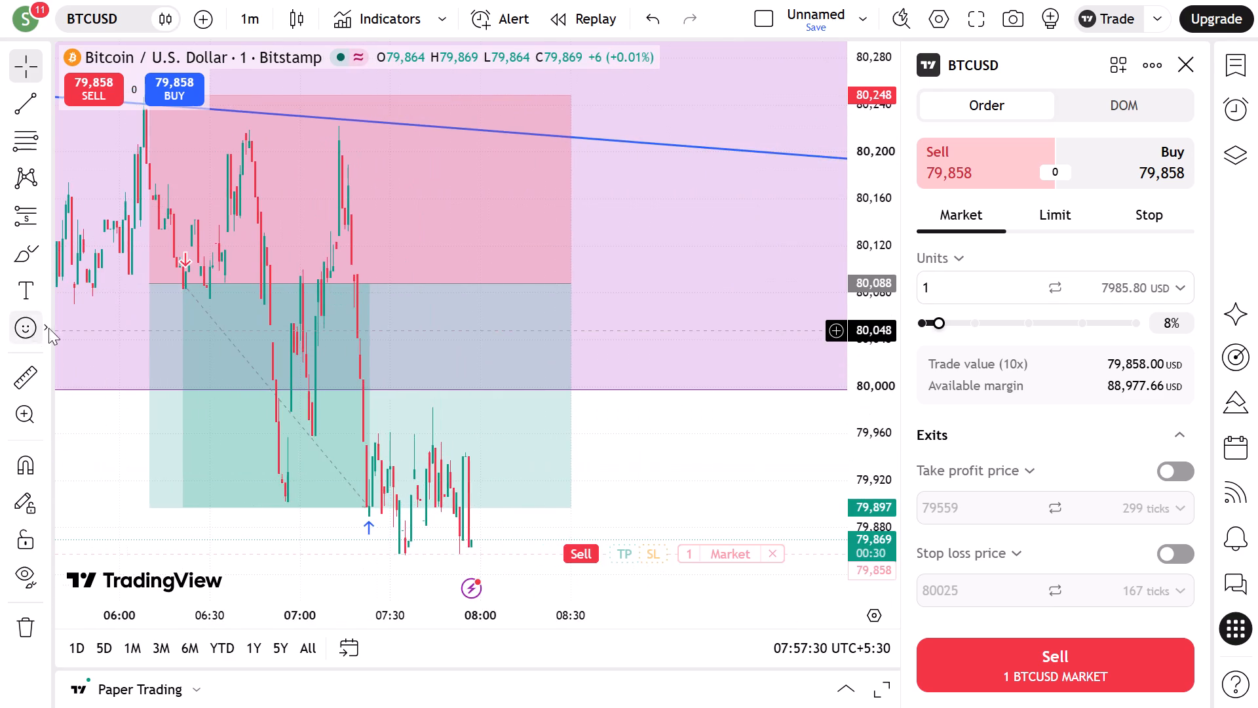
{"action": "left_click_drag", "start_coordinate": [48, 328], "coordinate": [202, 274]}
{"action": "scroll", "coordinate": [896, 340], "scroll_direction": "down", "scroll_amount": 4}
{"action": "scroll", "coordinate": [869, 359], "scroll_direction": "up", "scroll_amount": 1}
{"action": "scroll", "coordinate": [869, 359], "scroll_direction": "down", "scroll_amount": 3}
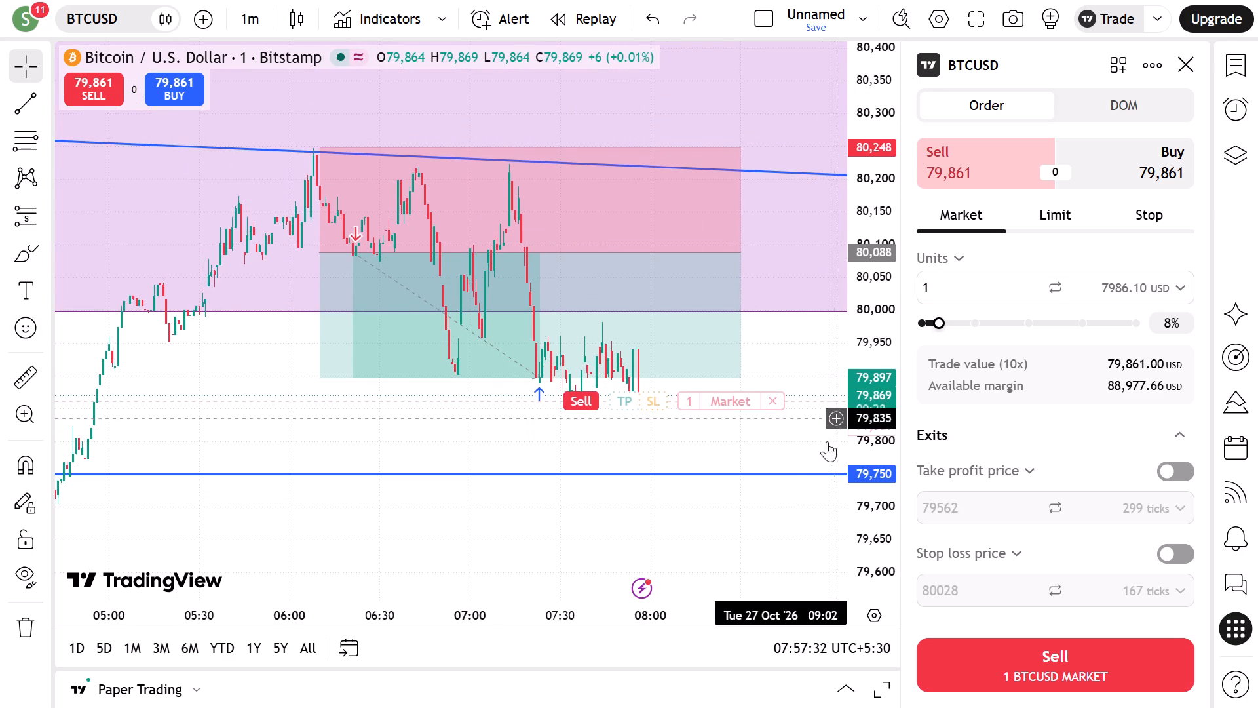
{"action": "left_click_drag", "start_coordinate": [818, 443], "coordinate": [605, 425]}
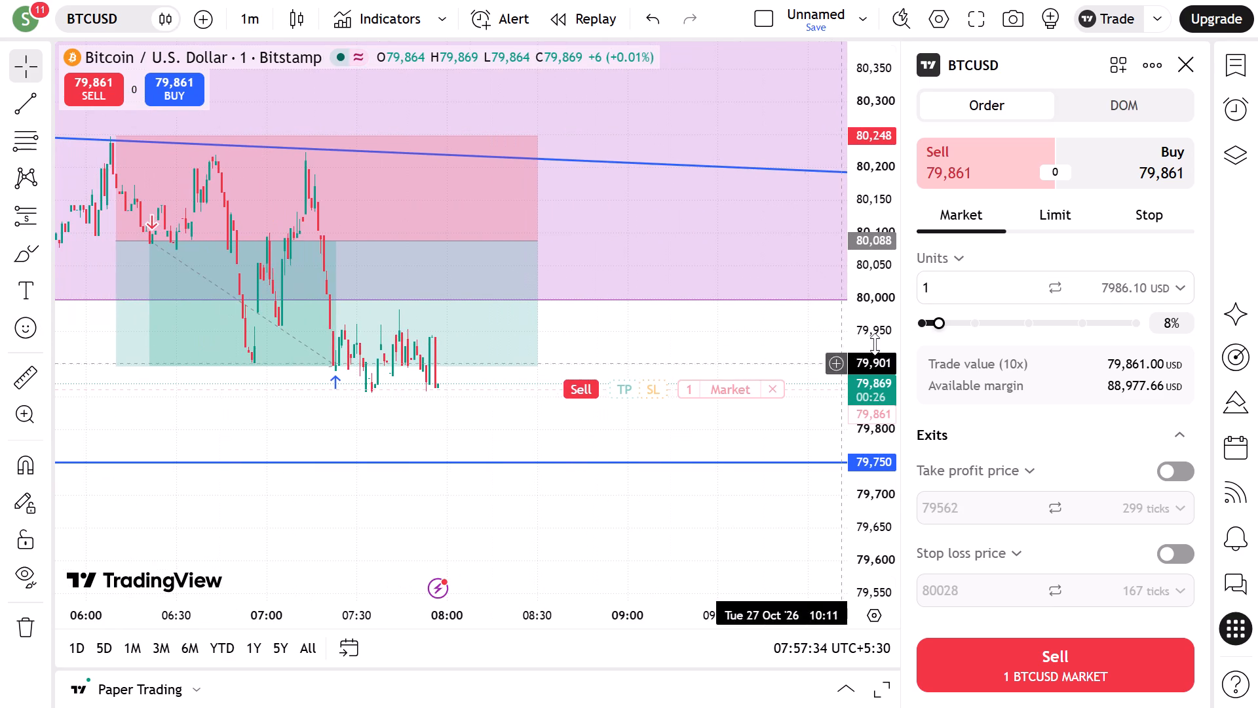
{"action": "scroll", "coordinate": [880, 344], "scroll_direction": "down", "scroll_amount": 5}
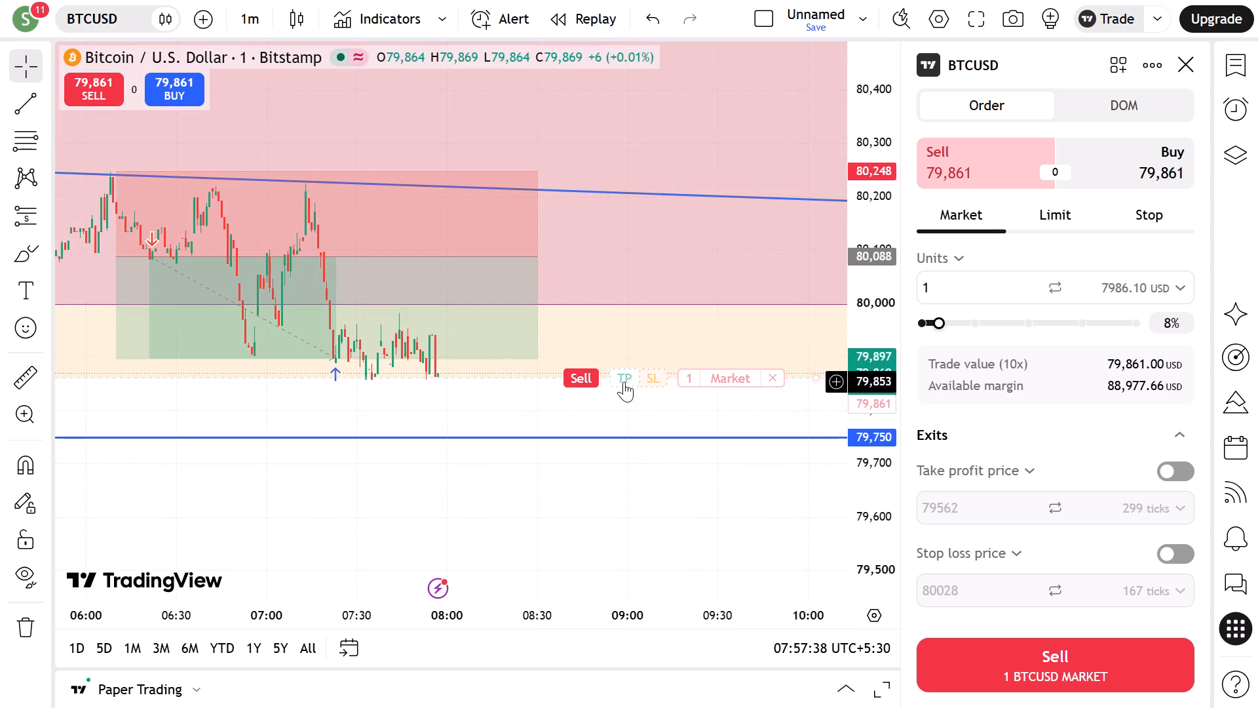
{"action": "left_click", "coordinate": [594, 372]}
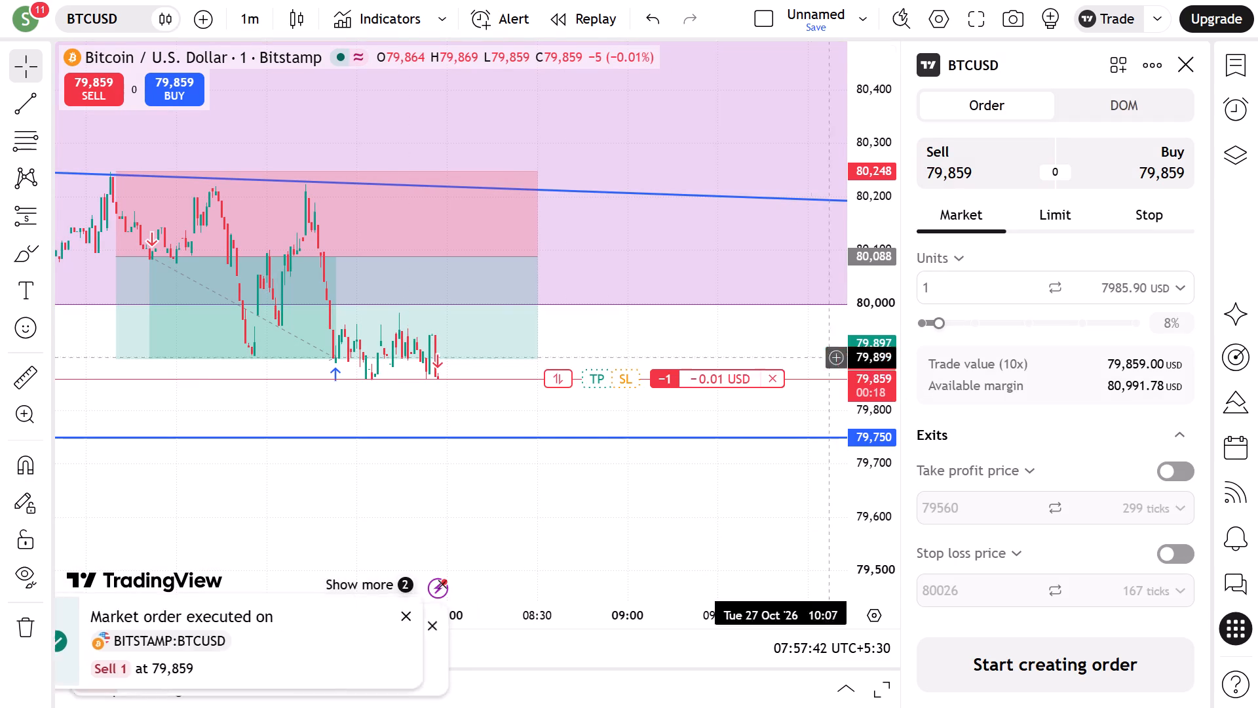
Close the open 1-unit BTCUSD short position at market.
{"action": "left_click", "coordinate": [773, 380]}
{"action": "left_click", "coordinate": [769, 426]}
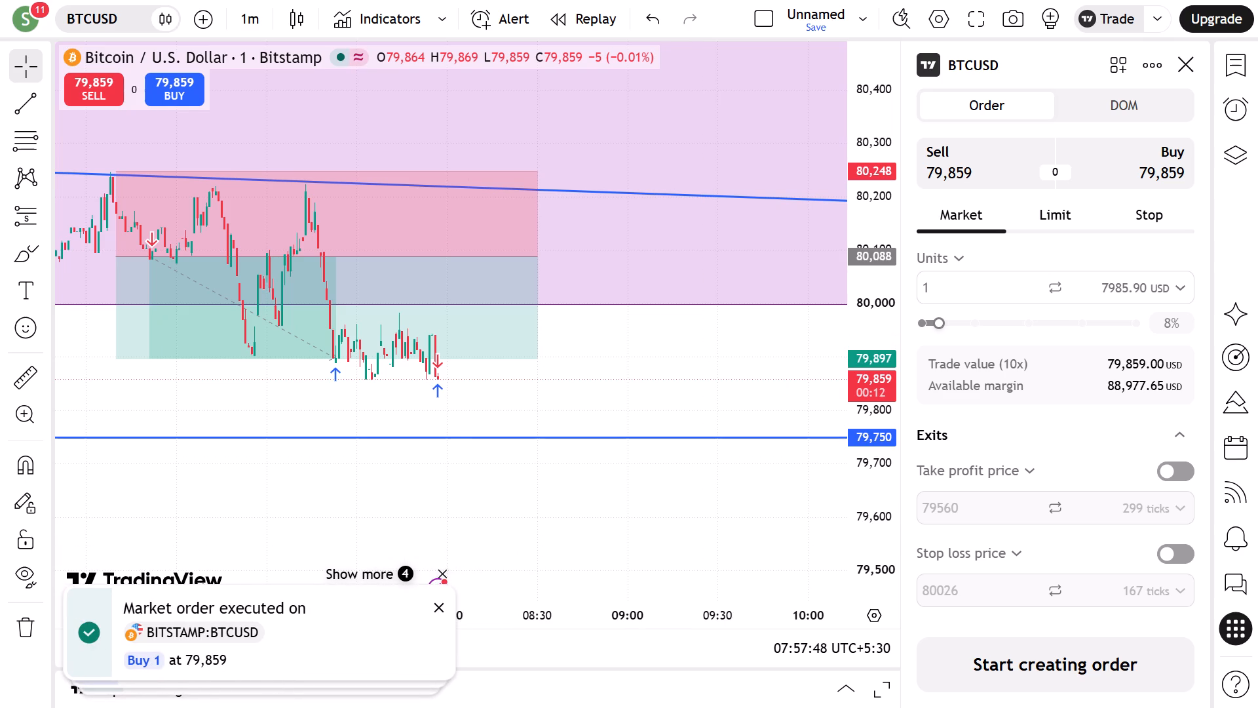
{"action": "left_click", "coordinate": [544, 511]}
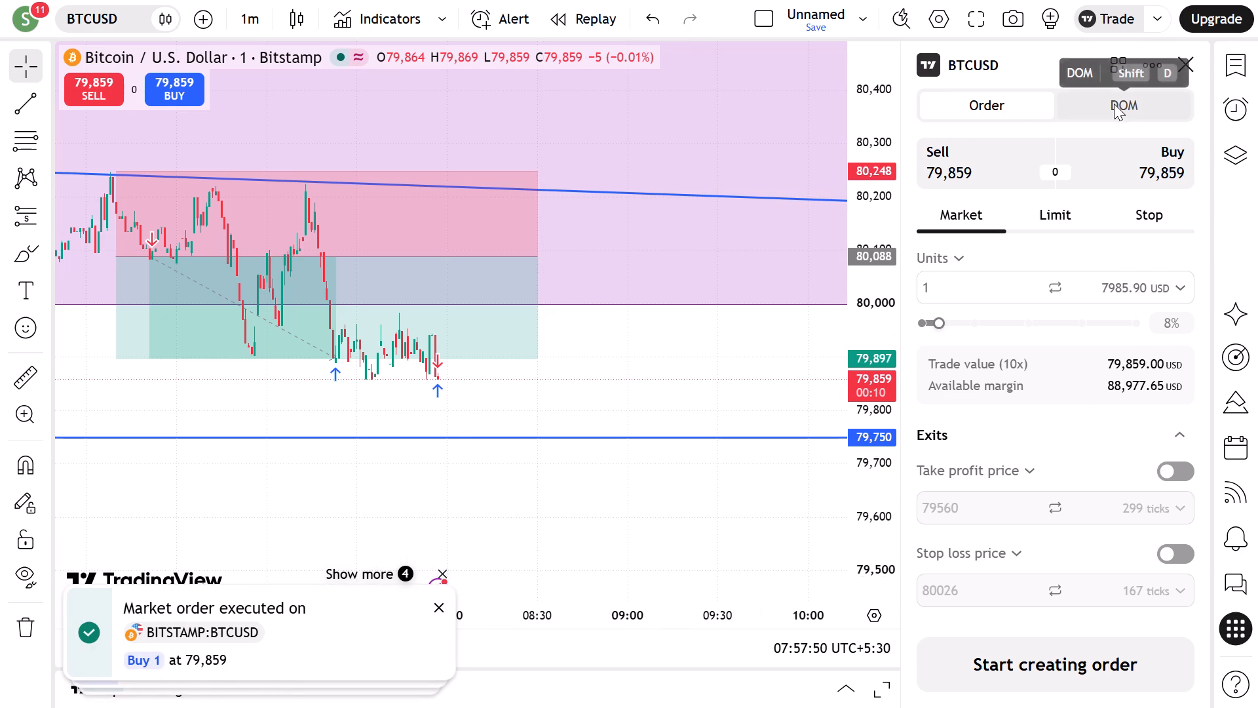
Start a new BTCUSD order and sell 1 unit at market.
{"action": "left_click", "coordinate": [986, 156]}
{"action": "scroll", "coordinate": [624, 486], "scroll_direction": "up", "scroll_amount": 3}
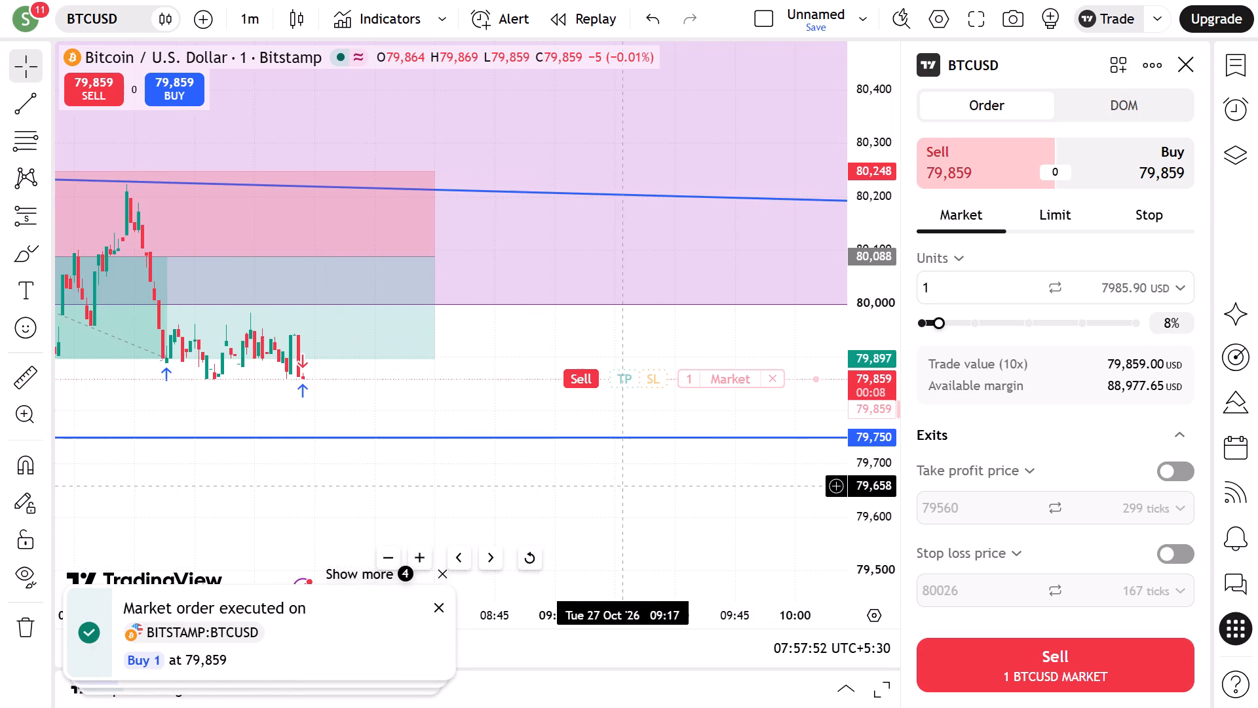
{"action": "left_click_drag", "start_coordinate": [313, 455], "coordinate": [500, 473]}
{"action": "scroll", "coordinate": [505, 485], "scroll_direction": "up", "scroll_amount": 3}
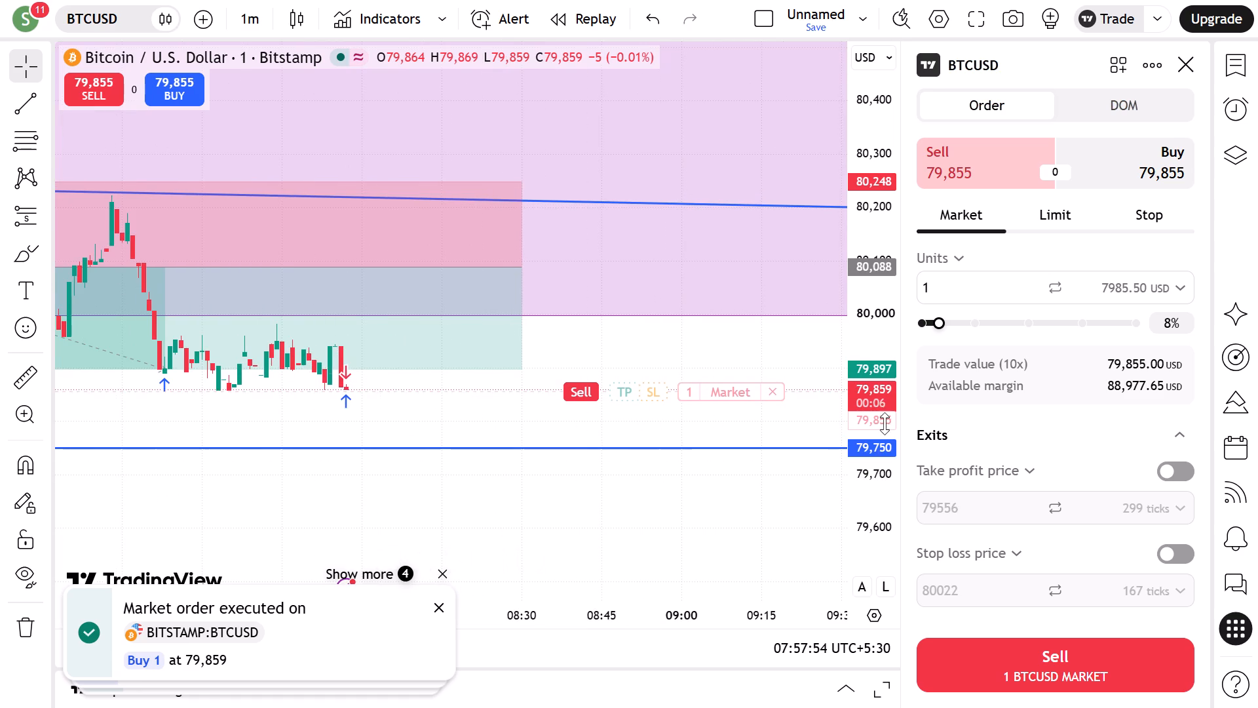
{"action": "scroll", "coordinate": [885, 423], "scroll_direction": "up", "scroll_amount": 2}
{"action": "scroll", "coordinate": [885, 423], "scroll_direction": "down", "scroll_amount": 1}
{"action": "scroll", "coordinate": [885, 423], "scroll_direction": "up", "scroll_amount": 6}
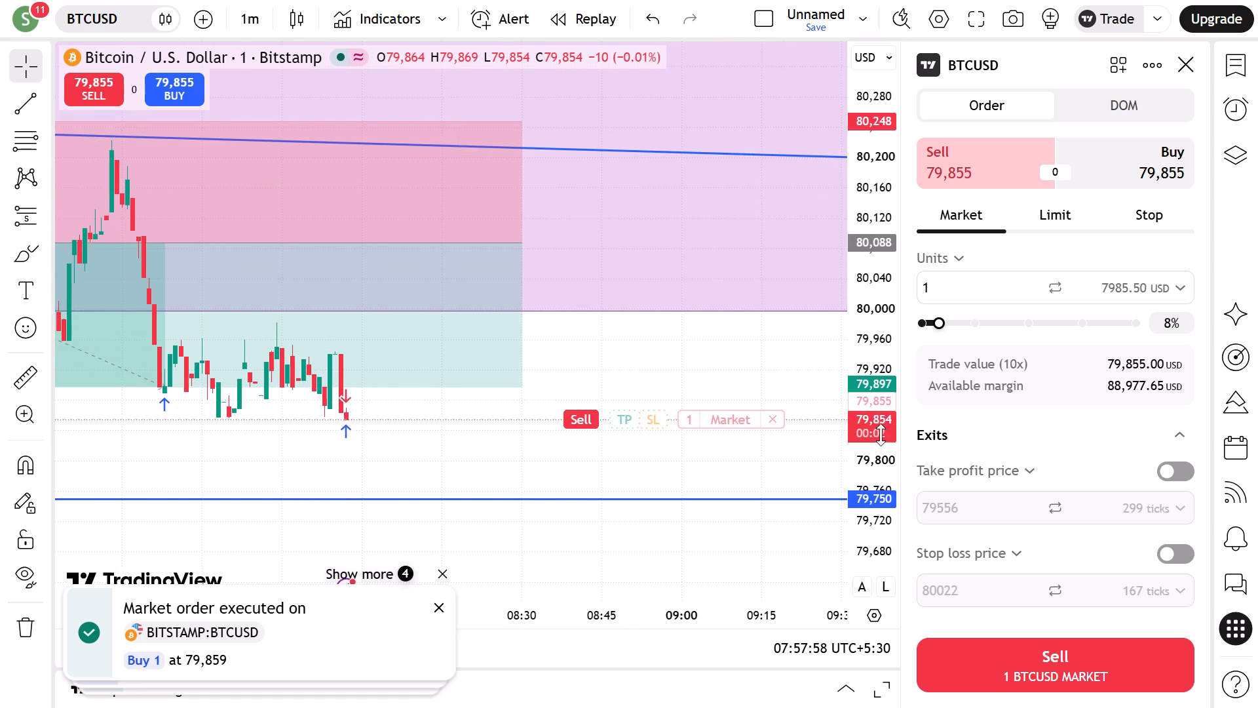
{"action": "scroll", "coordinate": [879, 436], "scroll_direction": "up", "scroll_amount": 4}
{"action": "left_click_drag", "start_coordinate": [310, 479], "coordinate": [449, 475]}
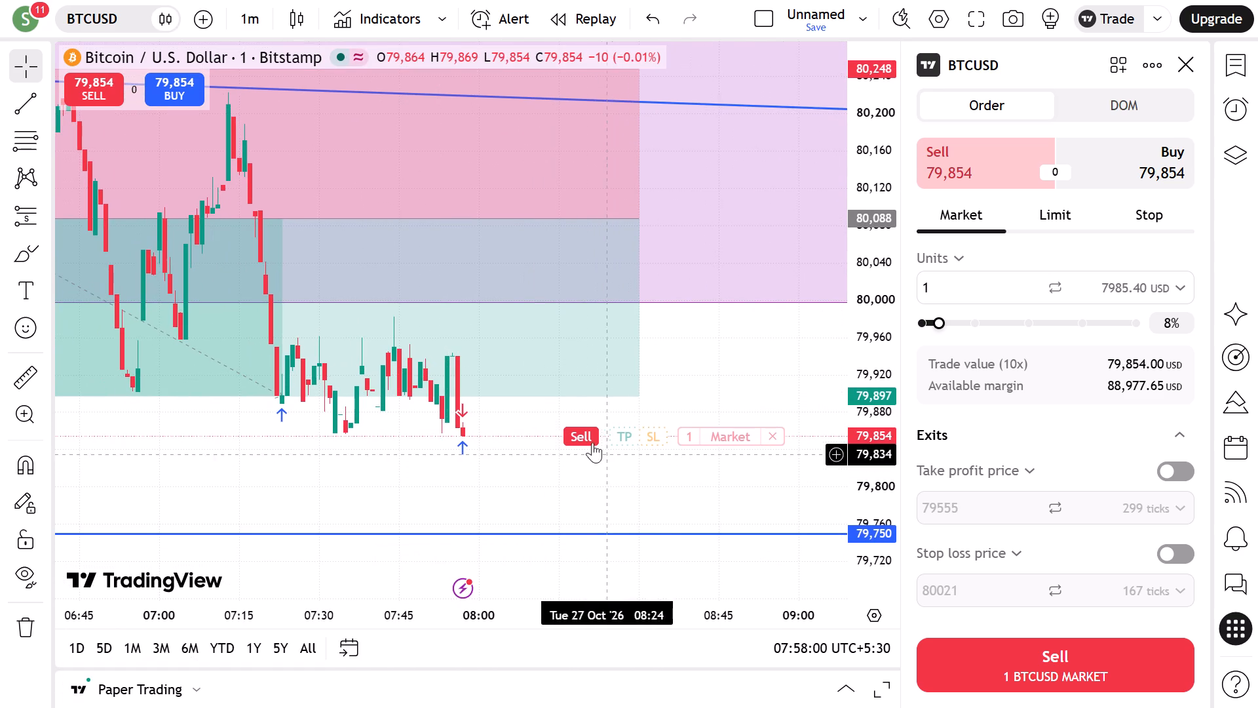
{"action": "left_click", "coordinate": [590, 440]}
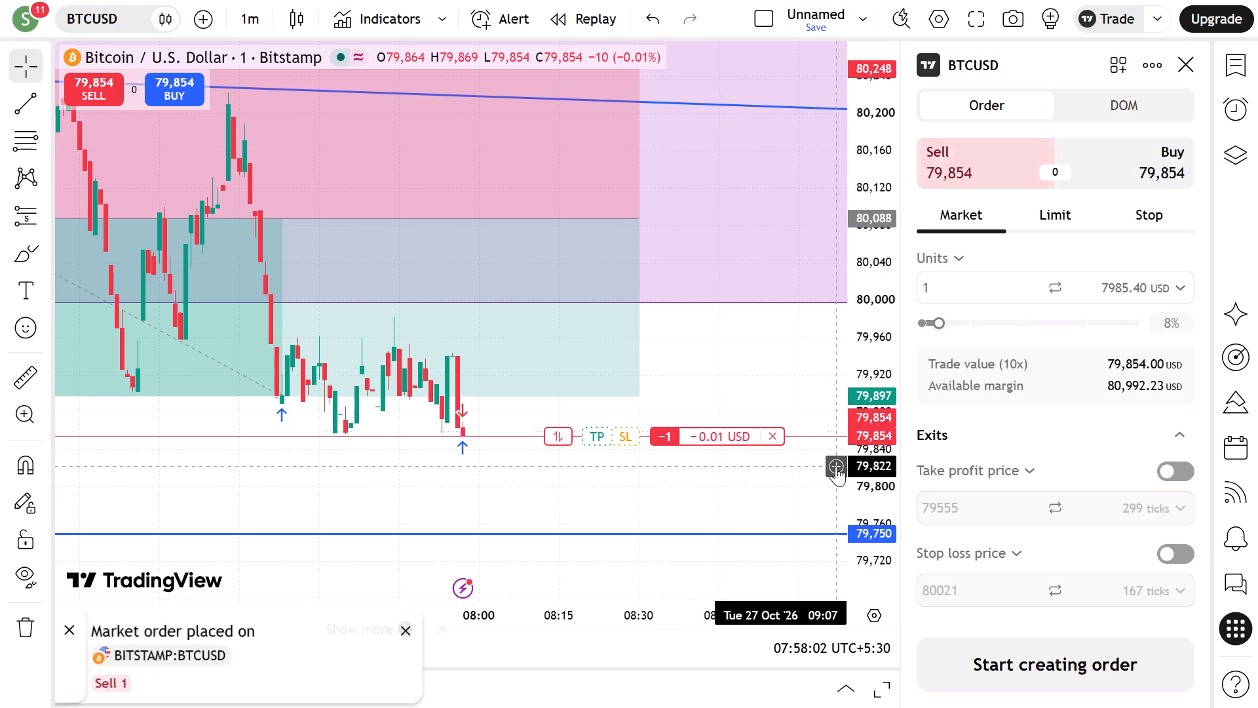
Attach a stop loss at 79,993 and a take profit at 79,754 to the open BTCUSD short trade.
{"action": "left_click_drag", "start_coordinate": [632, 433], "coordinate": [640, 307]}
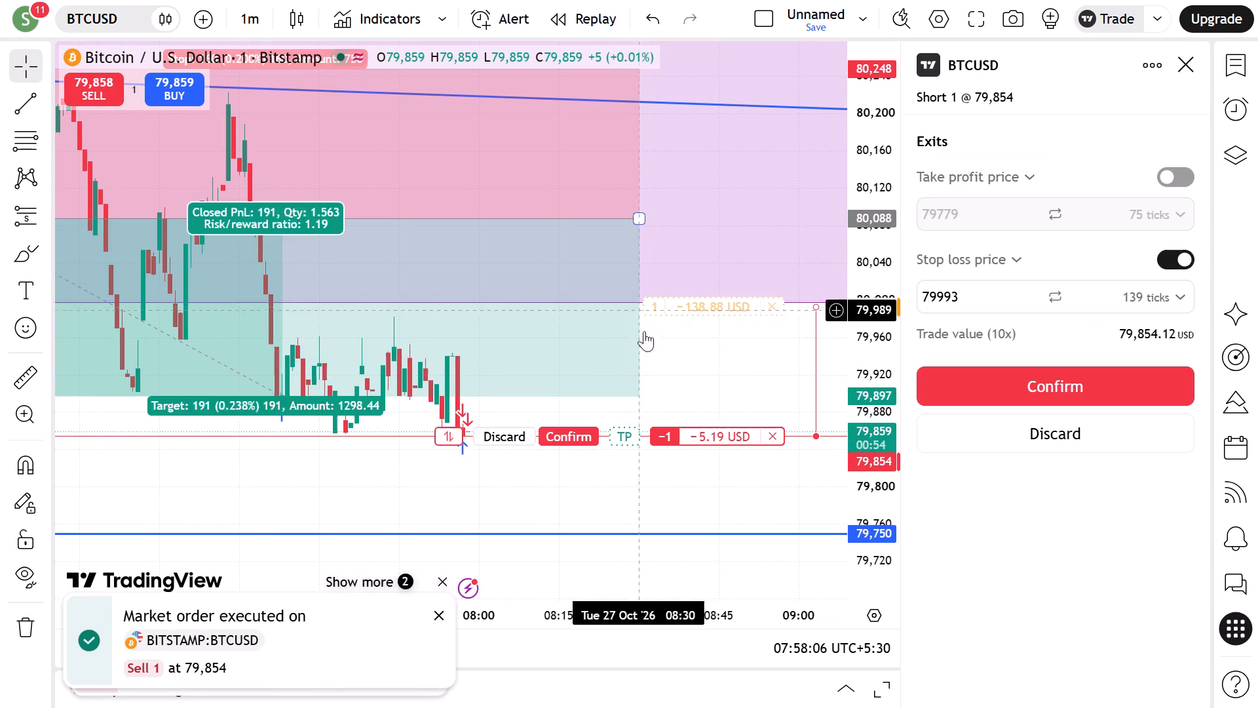
{"action": "left_click_drag", "start_coordinate": [627, 437], "coordinate": [649, 521]}
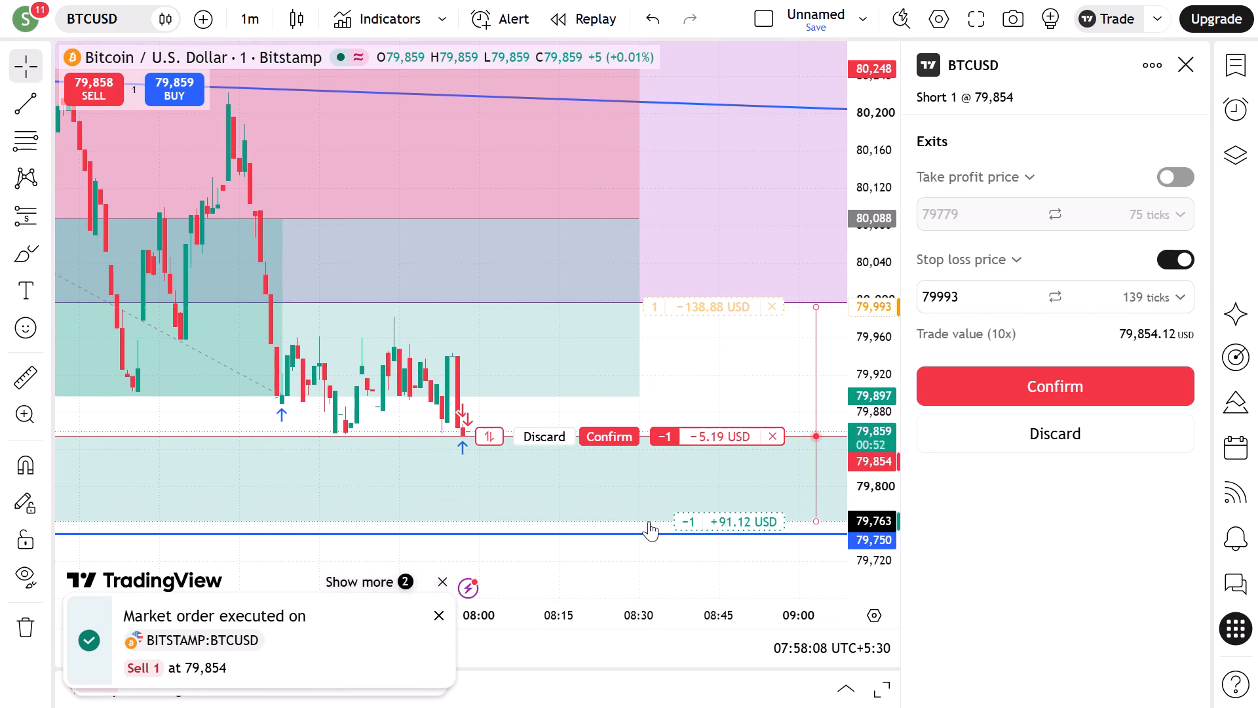
{"action": "left_click_drag", "start_coordinate": [649, 521], "coordinate": [653, 530]}
{"action": "left_click", "coordinate": [619, 437]}
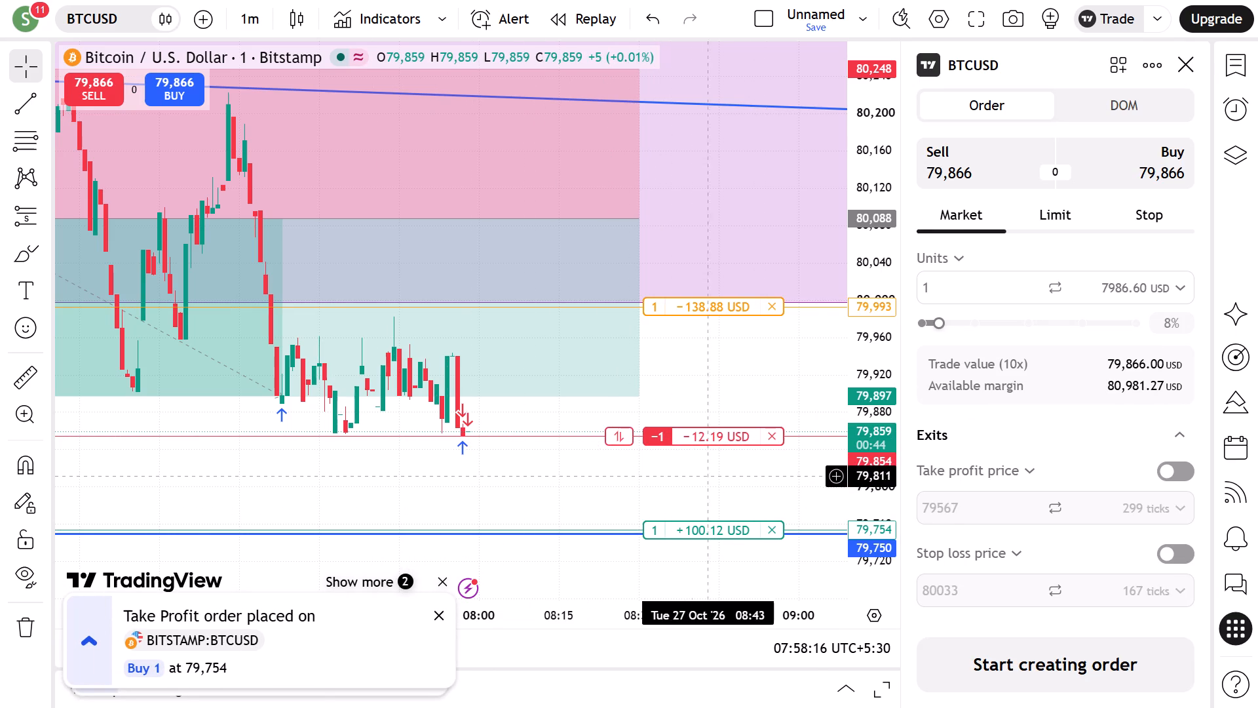
Draw a short position at the 79,854 entry with its stop at about 79,992 and target at about 79,751.
{"action": "scroll", "coordinate": [564, 489], "scroll_direction": "down", "scroll_amount": 4}
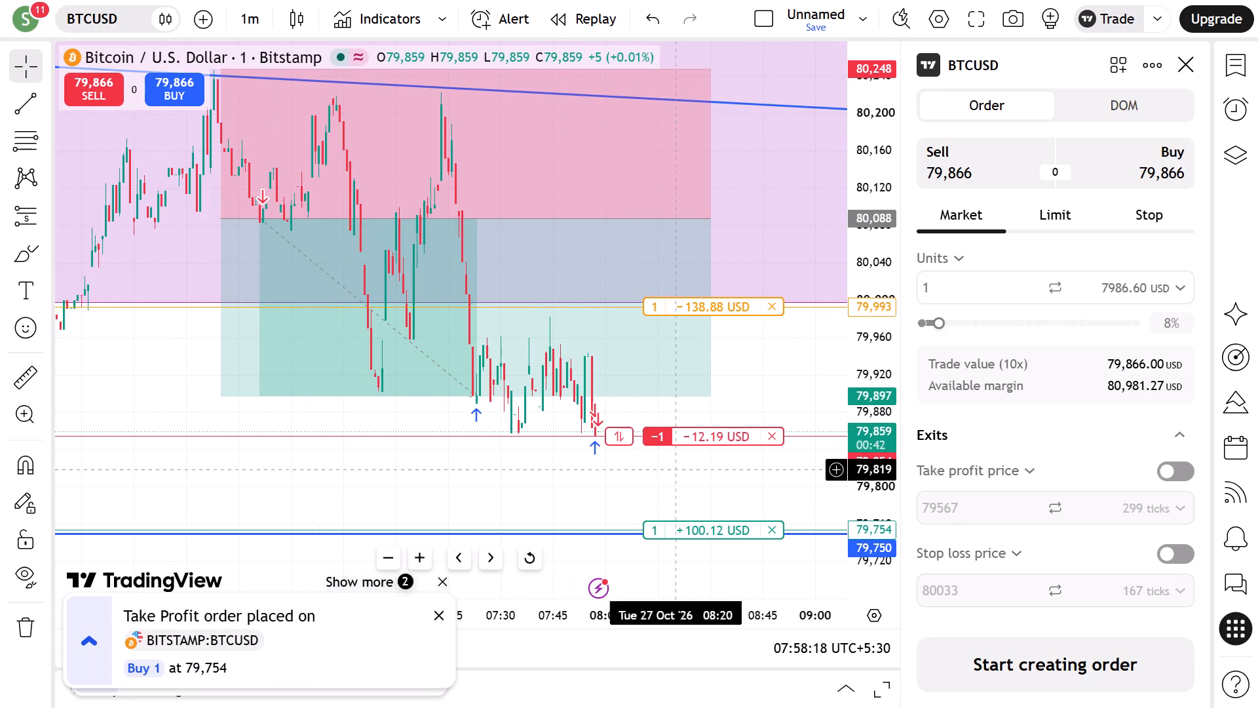
{"action": "scroll", "coordinate": [856, 385], "scroll_direction": "down", "scroll_amount": 6}
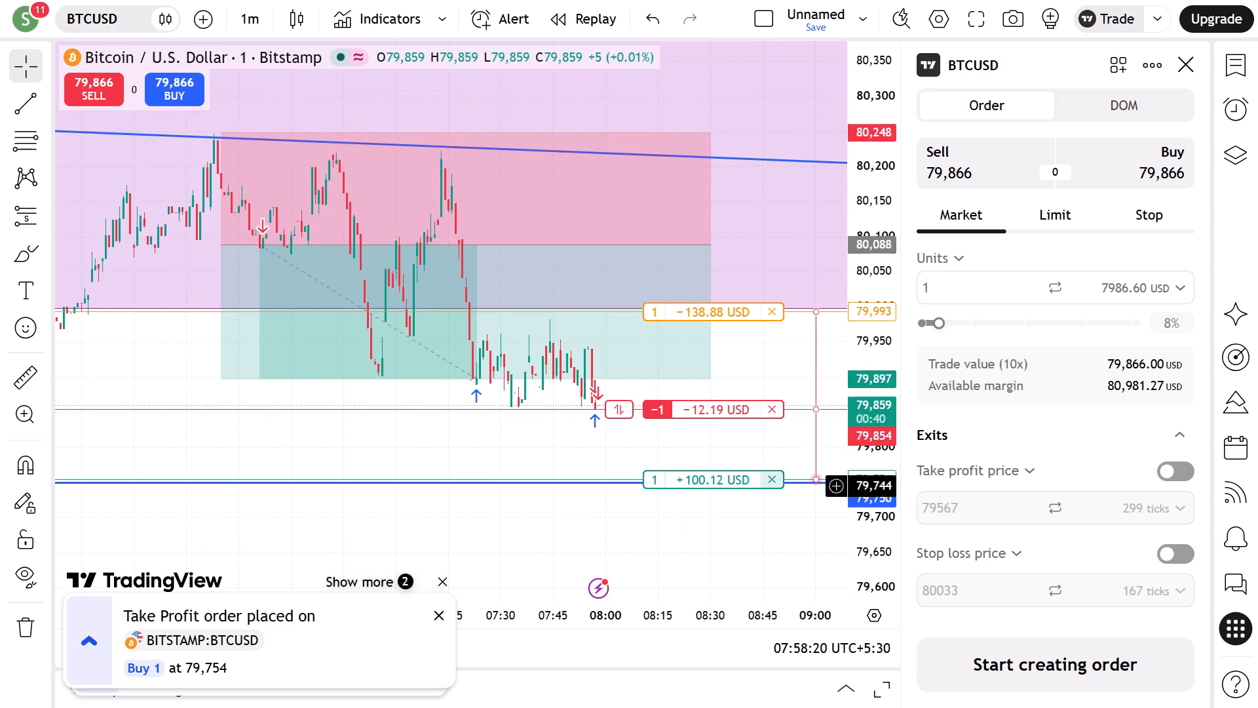
{"action": "left_click", "coordinate": [752, 549]}
{"action": "left_click", "coordinate": [37, 219]}
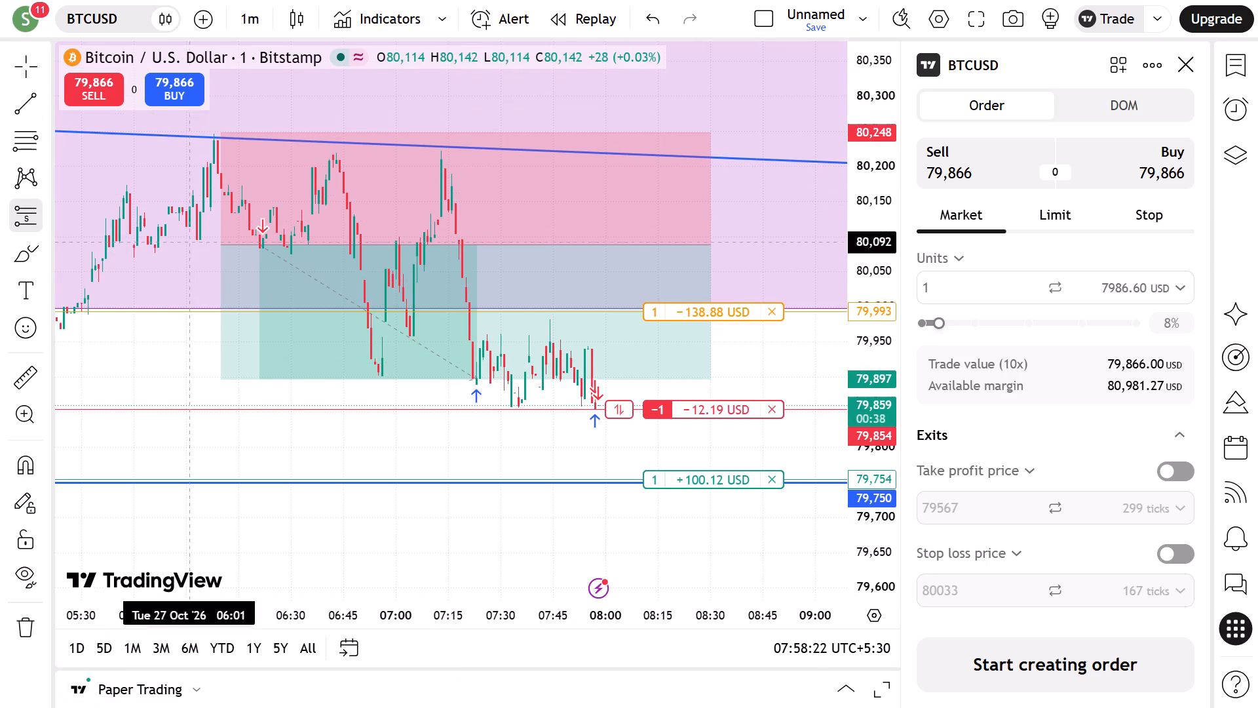
{"action": "left_click", "coordinate": [595, 409]}
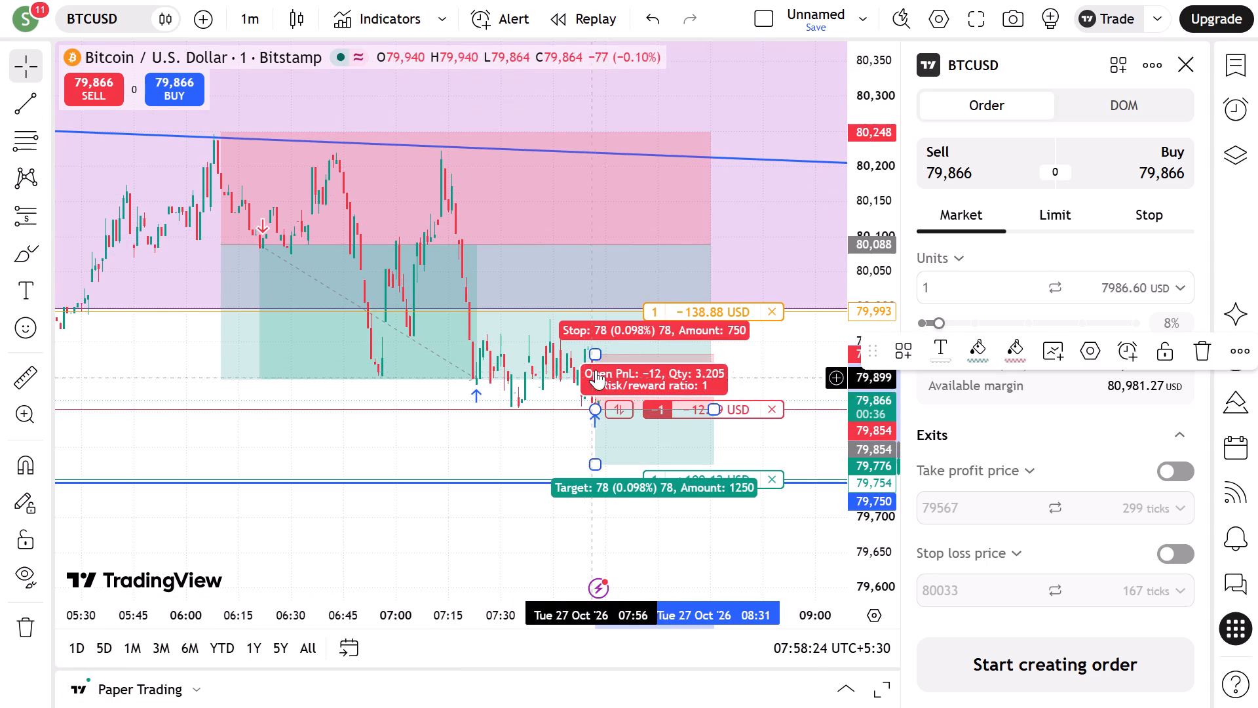
{"action": "left_click_drag", "start_coordinate": [599, 349], "coordinate": [604, 314]}
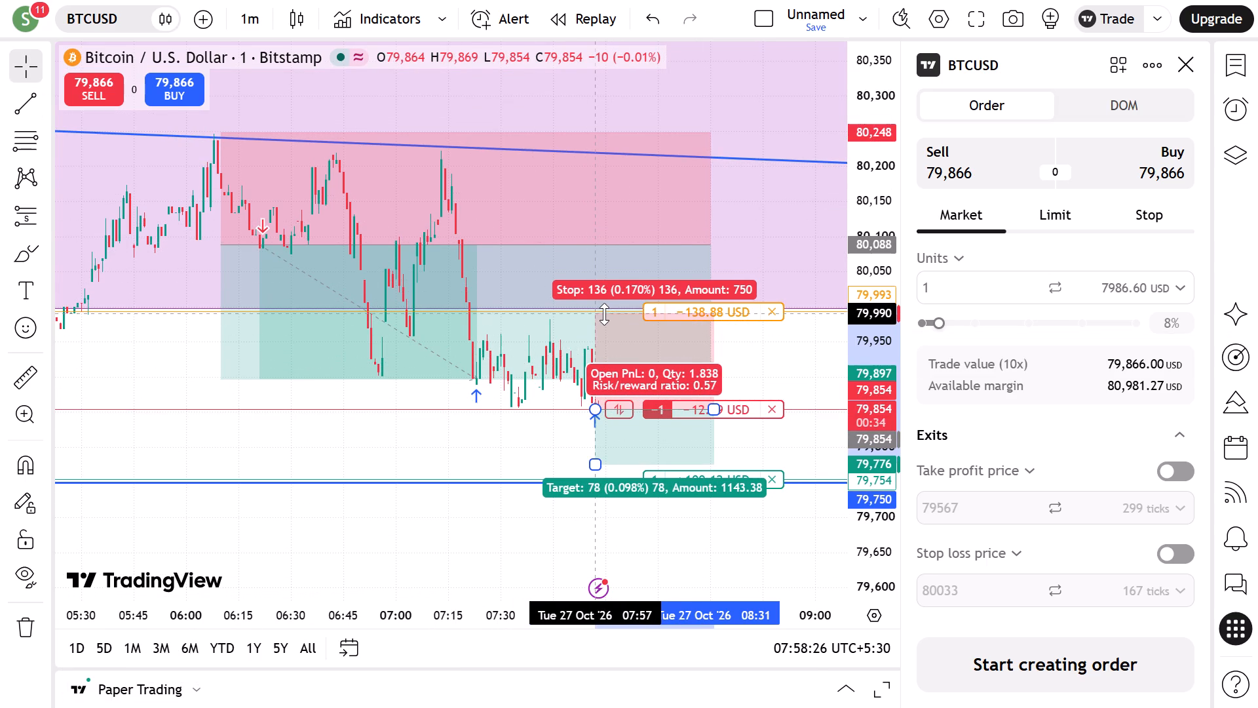
{"action": "left_click_drag", "start_coordinate": [604, 314], "coordinate": [603, 312]}
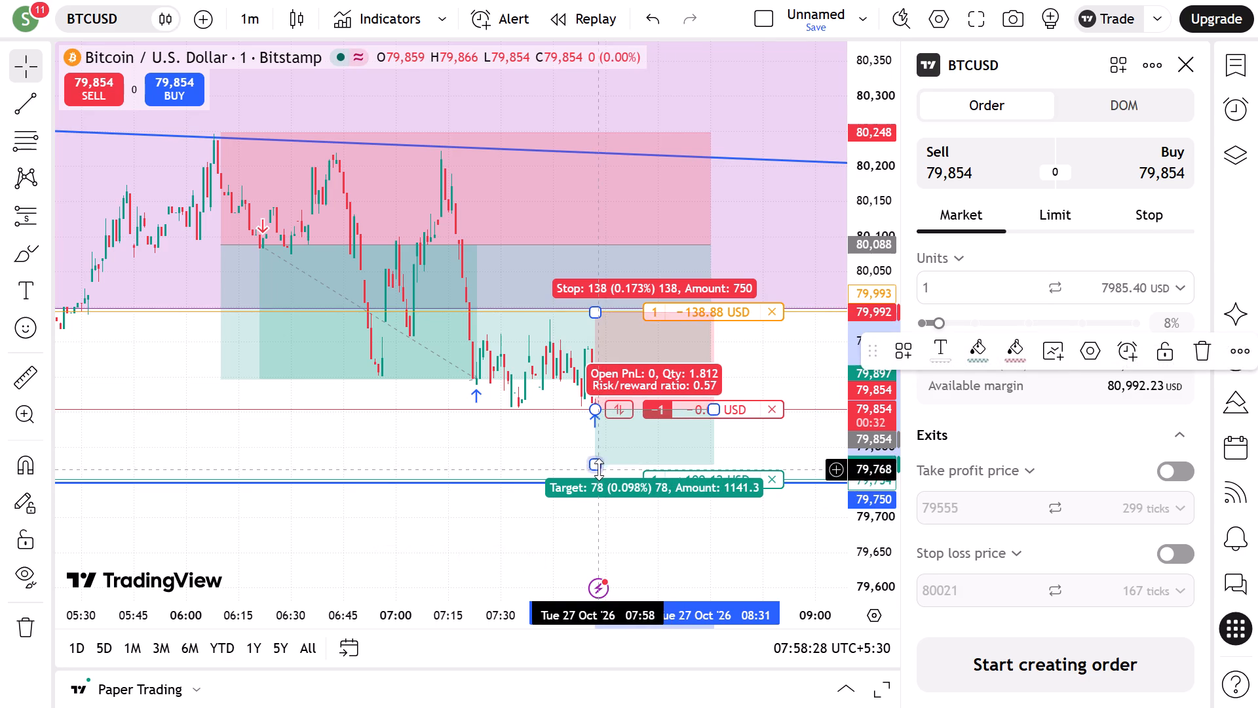
{"action": "left_click_drag", "start_coordinate": [596, 462], "coordinate": [602, 477]}
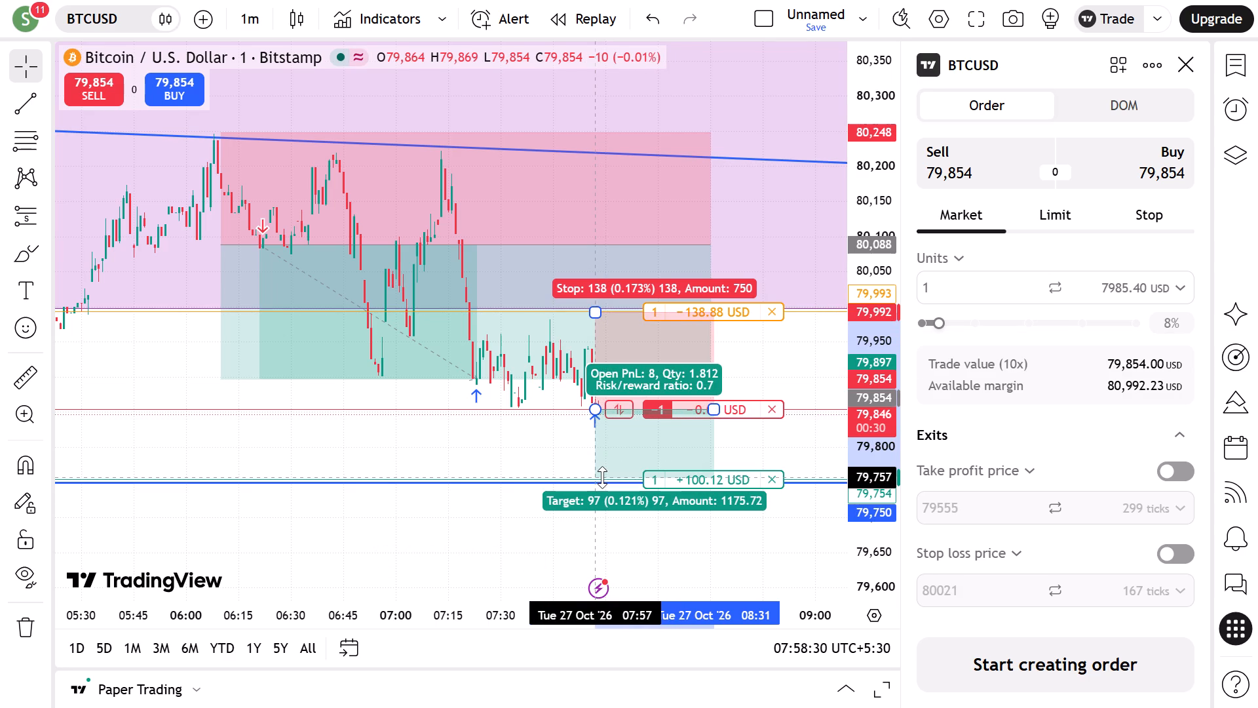
{"action": "left_click_drag", "start_coordinate": [602, 477], "coordinate": [602, 481]}
{"action": "left_click", "coordinate": [434, 518]}
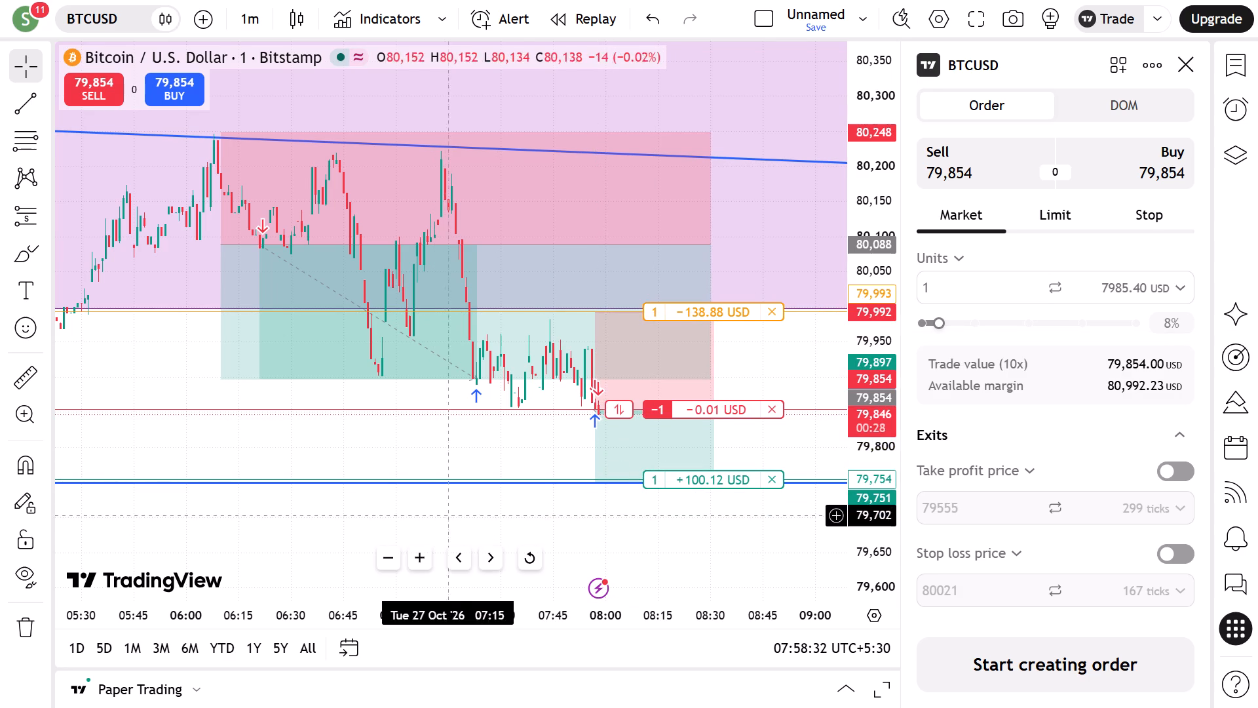
Examine the latest 1-minute BTCUSD candles around the short entry, between the stop loss and the take profit.
{"action": "scroll", "coordinate": [700, 577], "scroll_direction": "up", "scroll_amount": 3}
{"action": "left_click_drag", "start_coordinate": [775, 577], "coordinate": [495, 564]}
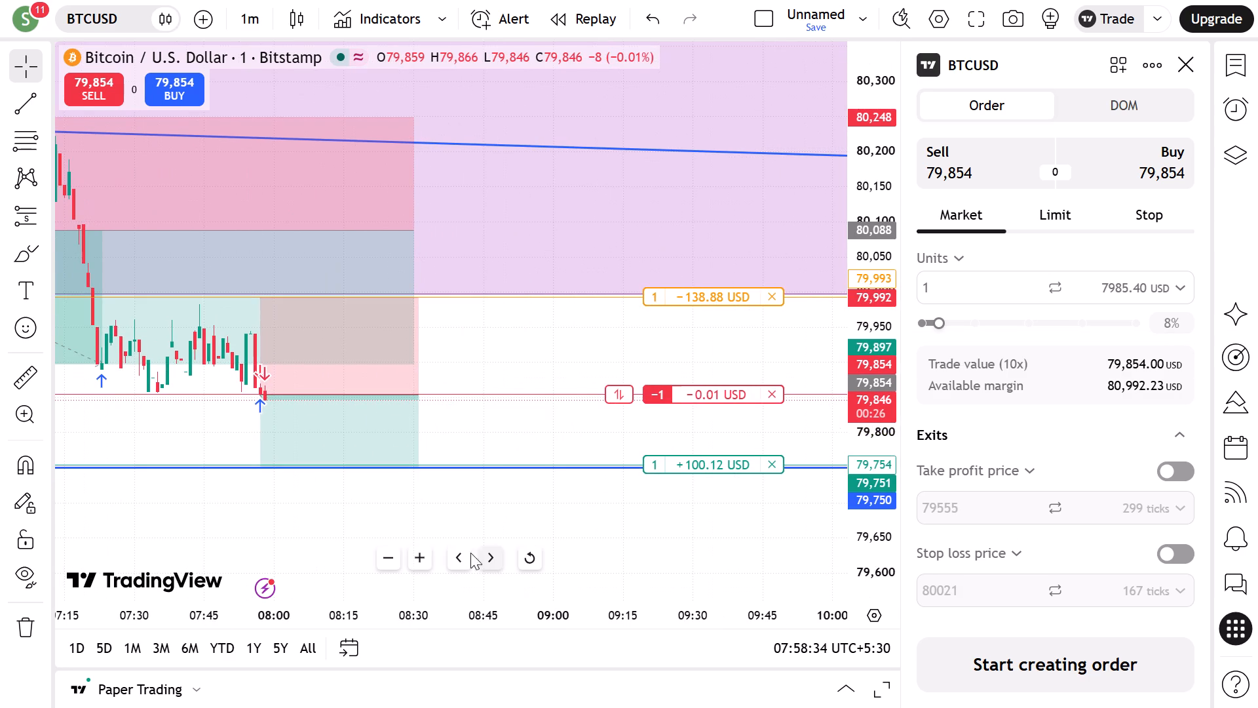
{"action": "left_click_drag", "start_coordinate": [283, 512], "coordinate": [466, 542]}
{"action": "scroll", "coordinate": [449, 549], "scroll_direction": "up", "scroll_amount": 3}
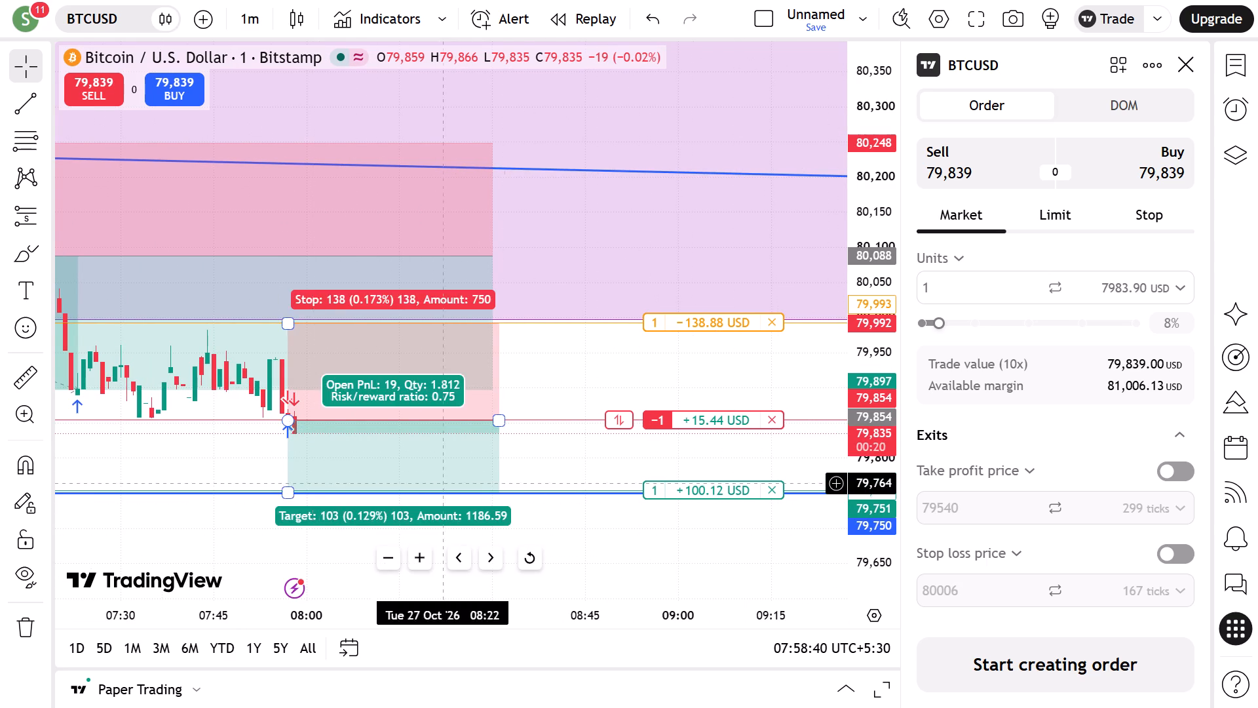
{"action": "left_click", "coordinate": [604, 470]}
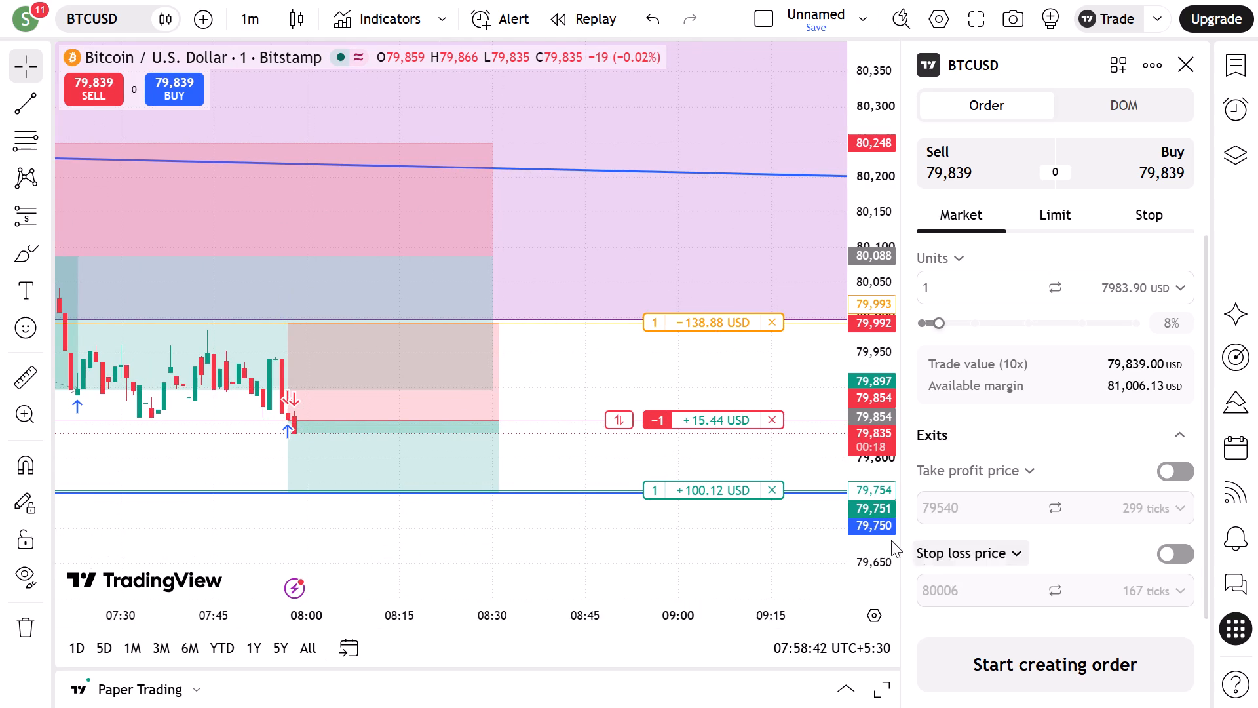
{"action": "left_click_drag", "start_coordinate": [710, 545], "coordinate": [817, 544]}
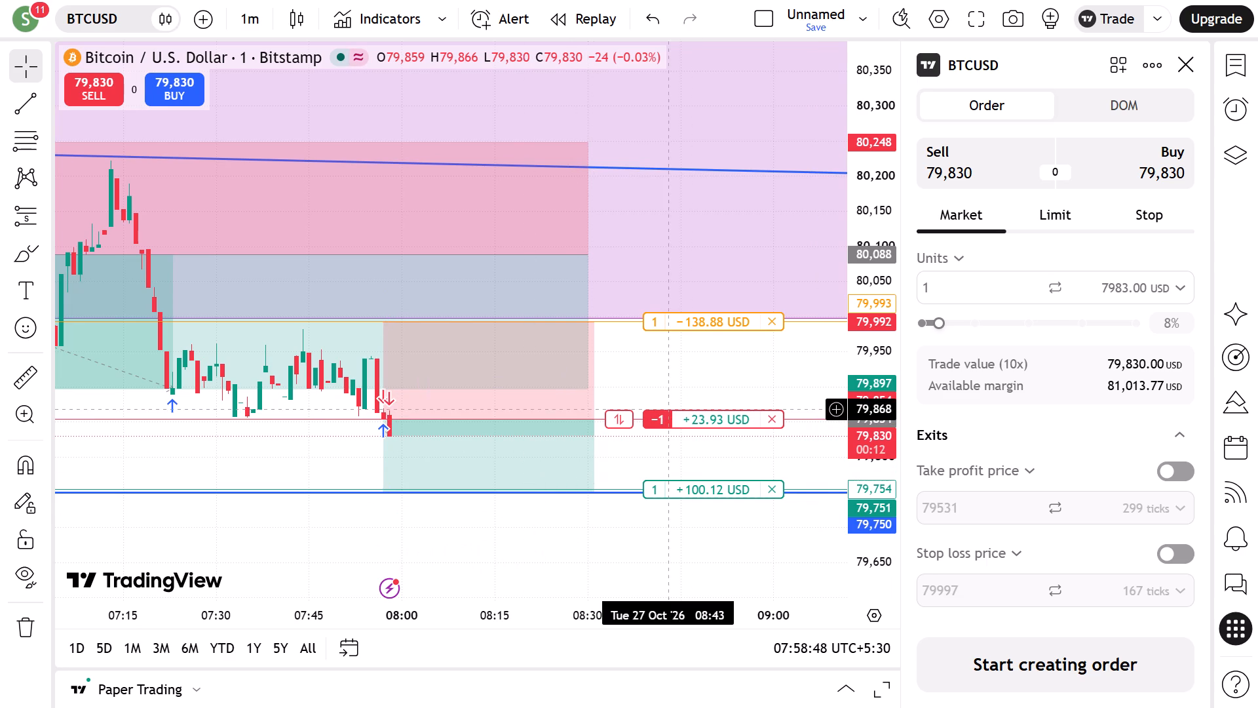
{"action": "scroll", "coordinate": [717, 534], "scroll_direction": "up", "scroll_amount": 1}
{"action": "scroll", "coordinate": [717, 534], "scroll_direction": "down", "scroll_amount": 1}
{"action": "scroll", "coordinate": [717, 534], "scroll_direction": "up", "scroll_amount": 1}
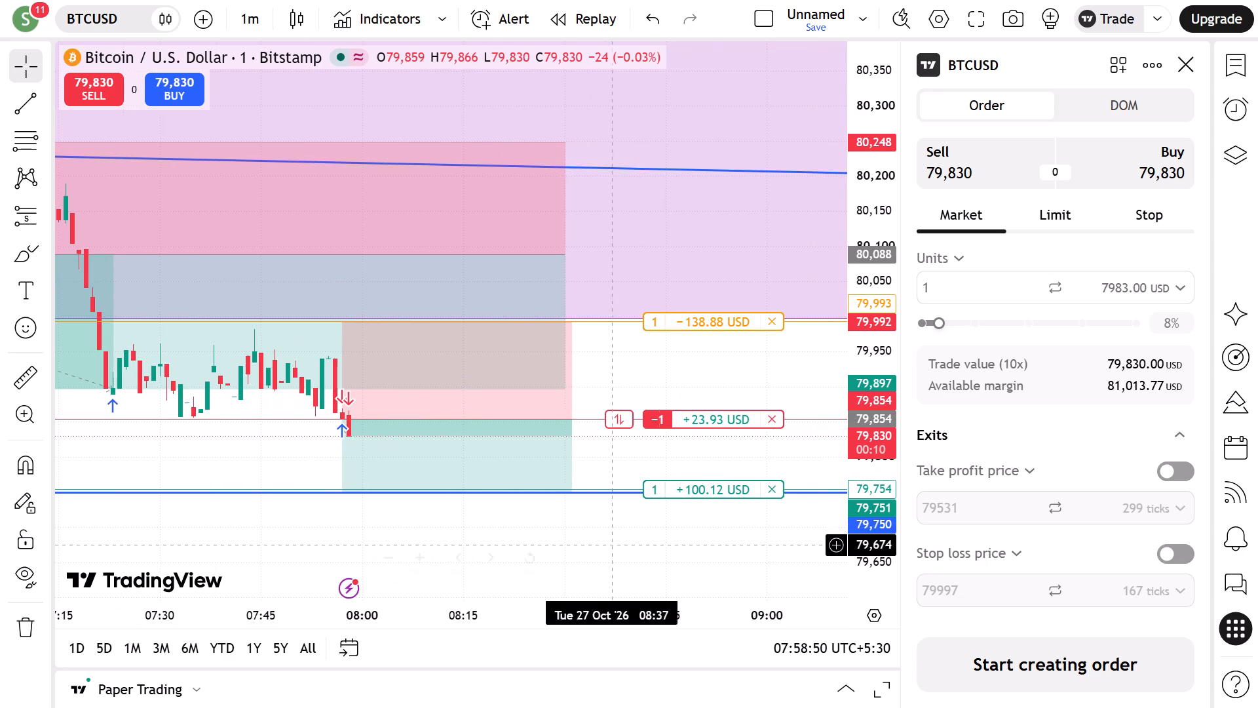
{"action": "left_click_drag", "start_coordinate": [605, 542], "coordinate": [776, 542]}
{"action": "scroll", "coordinate": [784, 559], "scroll_direction": "up", "scroll_amount": 1}
{"action": "scroll", "coordinate": [782, 559], "scroll_direction": "down", "scroll_amount": 1}
{"action": "scroll", "coordinate": [782, 559], "scroll_direction": "up", "scroll_amount": 1}
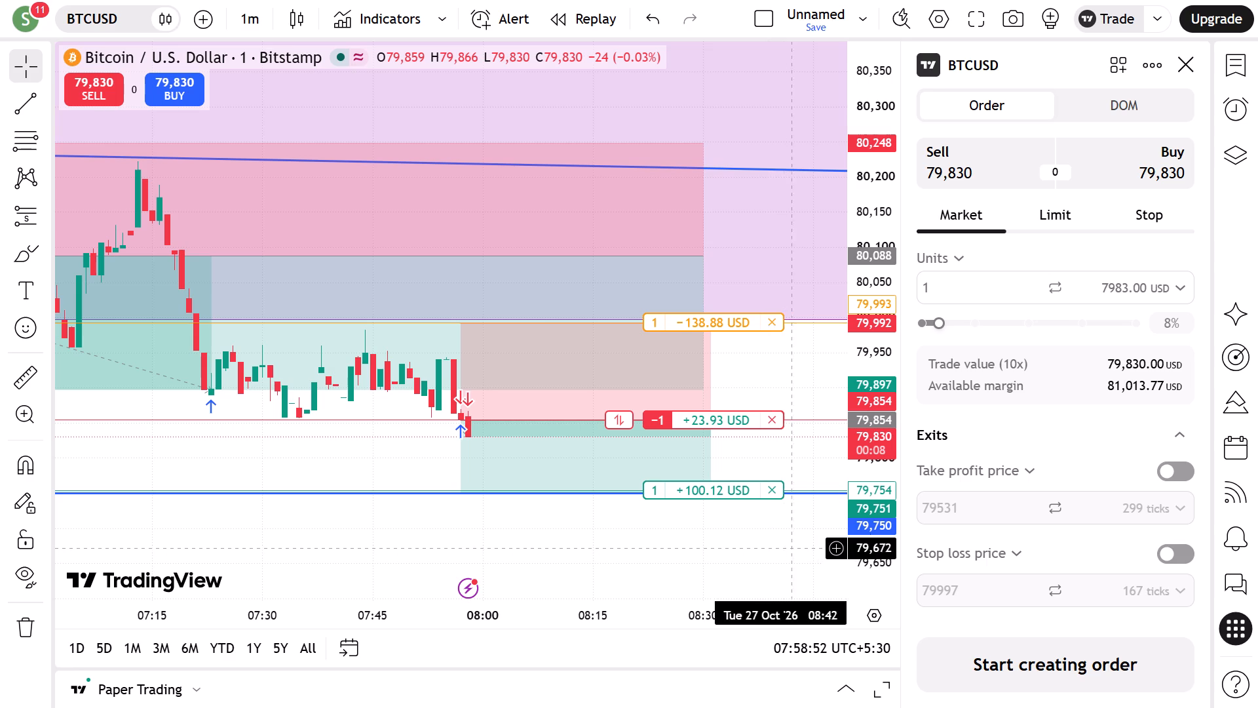
Close the BTCUSD order ticket to give the chart its full width.
{"action": "left_click", "coordinate": [1194, 64]}
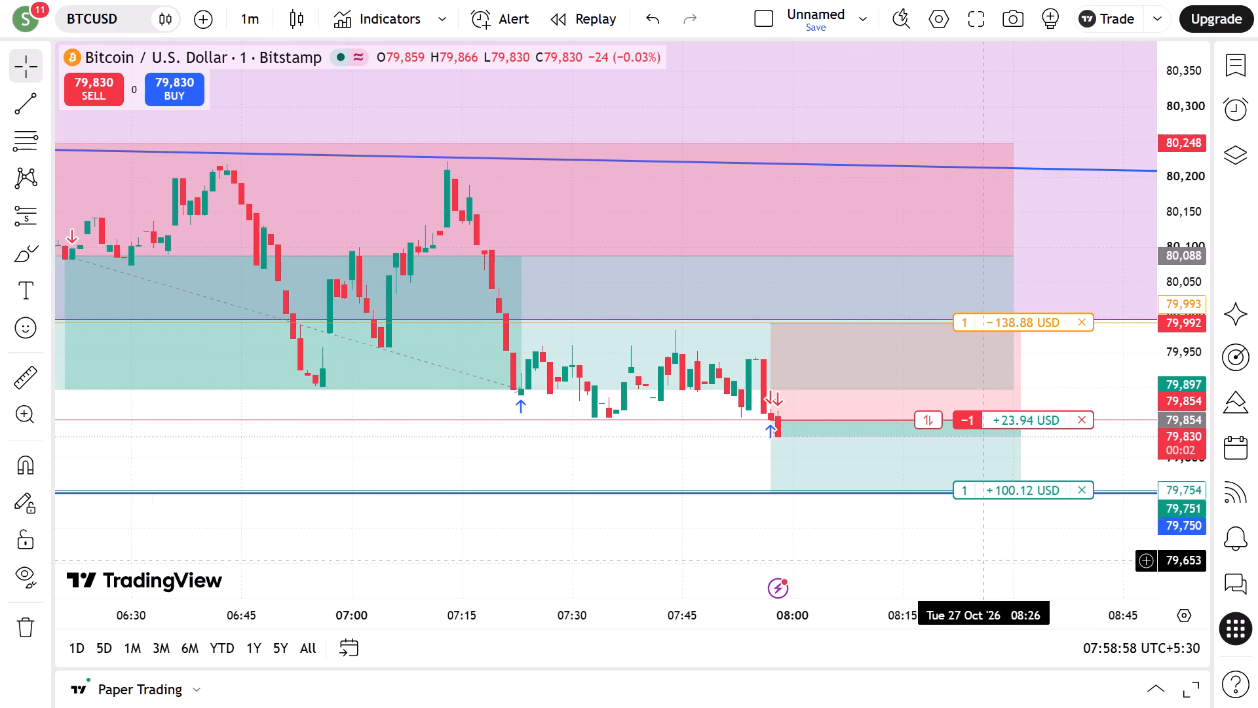
Examine the 1-minute price action from the earlier low below 79,750 up to the open short trade.
{"action": "scroll", "coordinate": [981, 561], "scroll_direction": "up", "scroll_amount": 3}
{"action": "left_click_drag", "start_coordinate": [980, 571], "coordinate": [700, 516]}
{"action": "scroll", "coordinate": [697, 525], "scroll_direction": "down", "scroll_amount": 3}
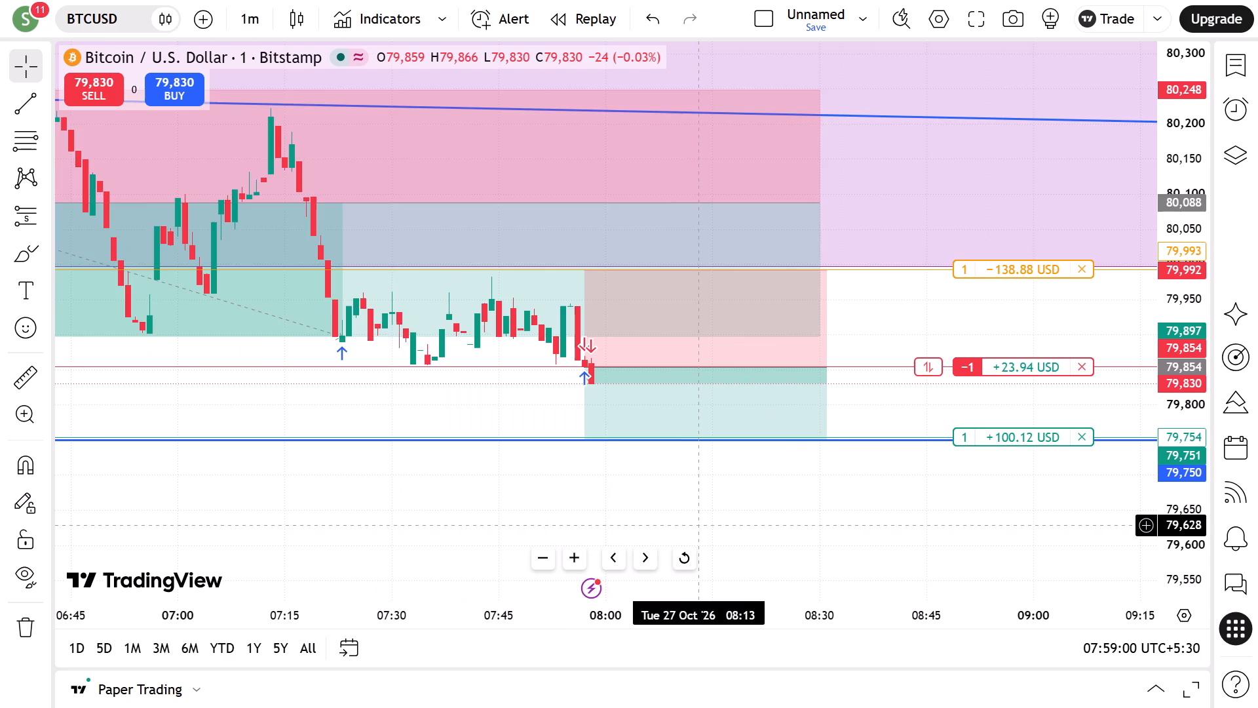
{"action": "scroll", "coordinate": [697, 525], "scroll_direction": "up", "scroll_amount": 3}
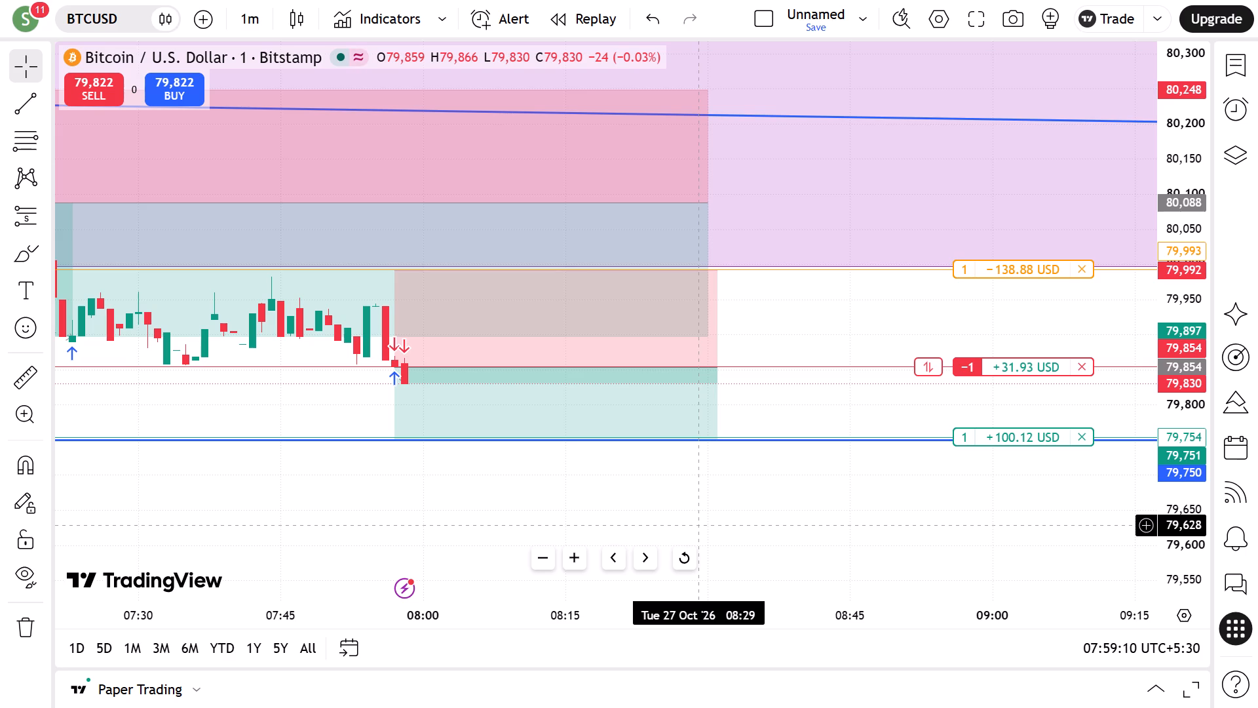
{"action": "scroll", "coordinate": [649, 465], "scroll_direction": "down", "scroll_amount": 6}
{"action": "scroll", "coordinate": [649, 456], "scroll_direction": "up", "scroll_amount": 1}
{"action": "scroll", "coordinate": [649, 456], "scroll_direction": "down", "scroll_amount": 6}
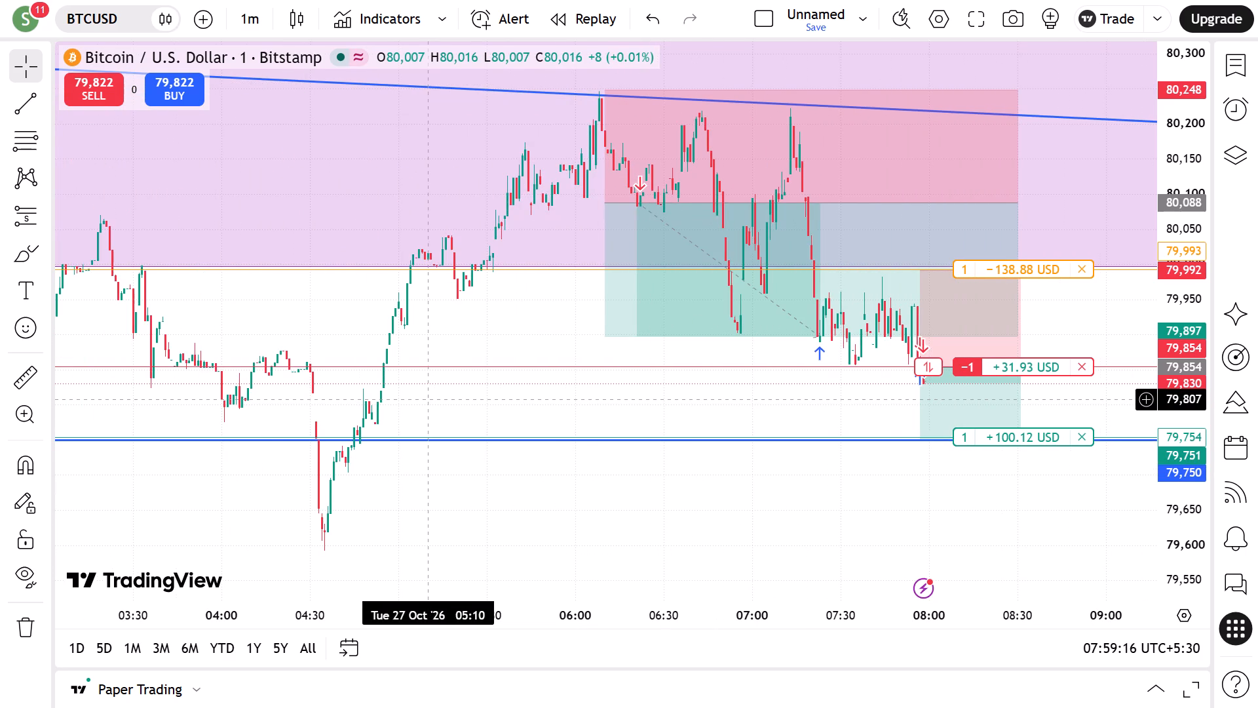
{"action": "scroll", "coordinate": [429, 399], "scroll_direction": "up", "scroll_amount": 1}
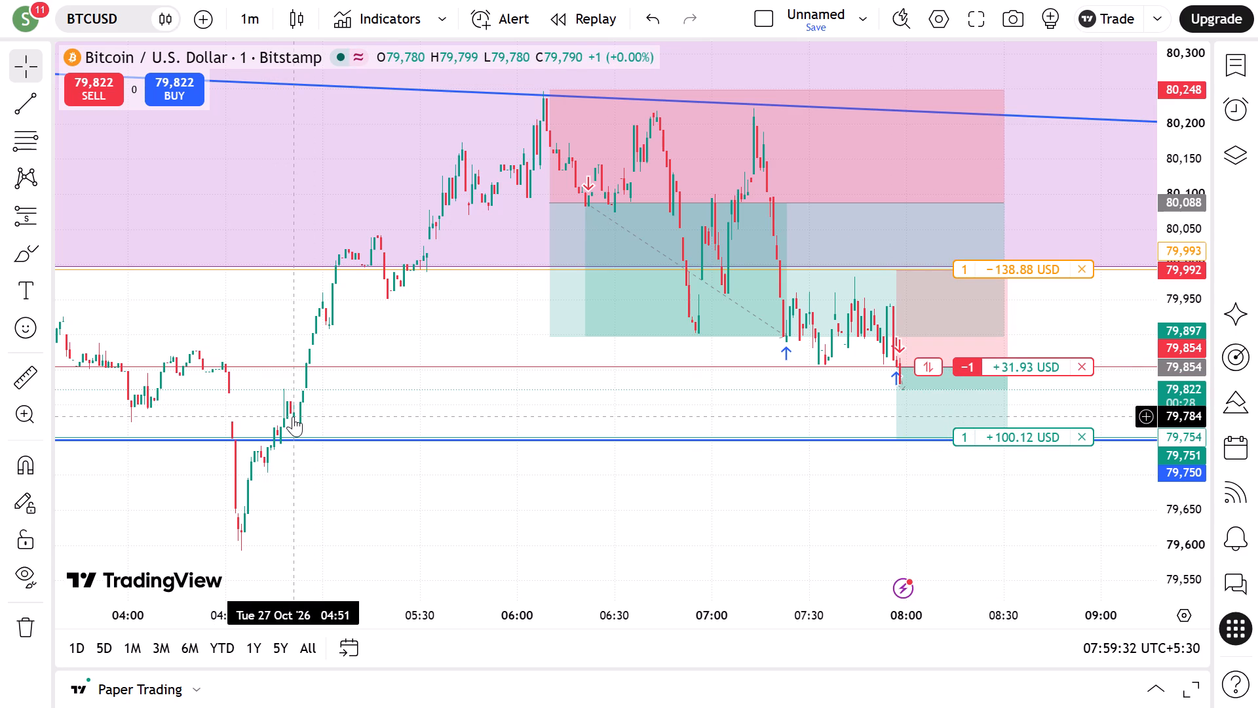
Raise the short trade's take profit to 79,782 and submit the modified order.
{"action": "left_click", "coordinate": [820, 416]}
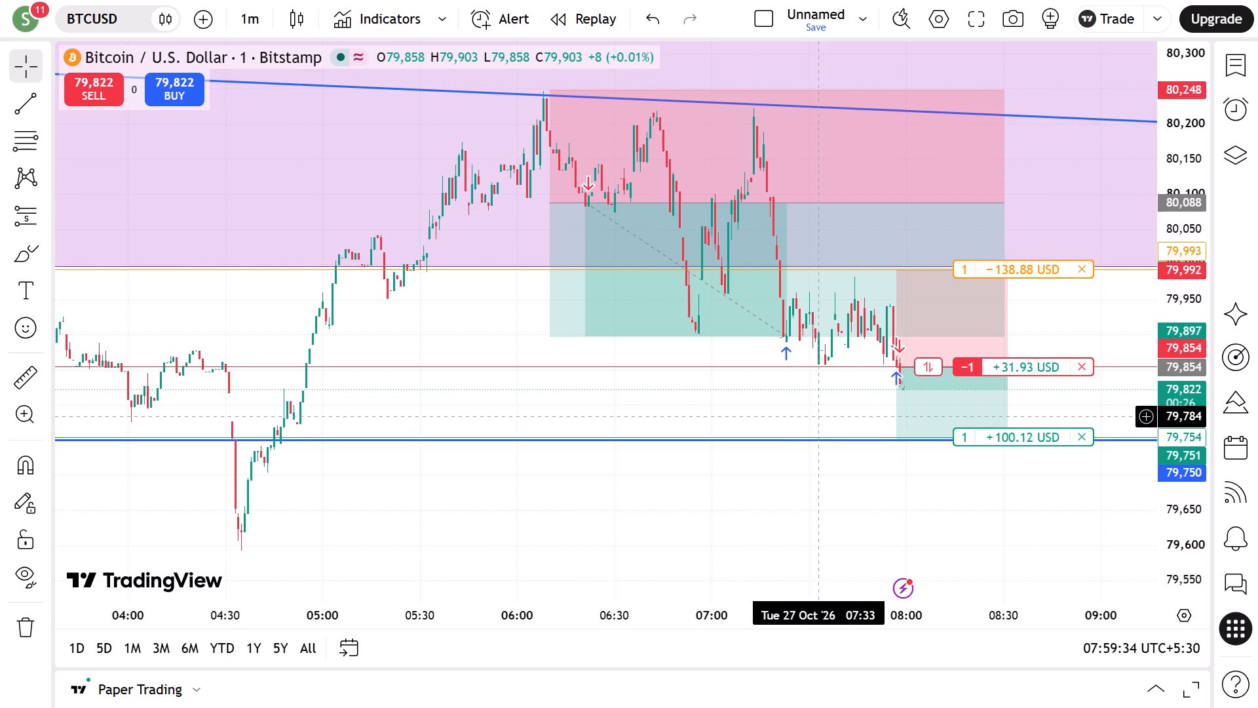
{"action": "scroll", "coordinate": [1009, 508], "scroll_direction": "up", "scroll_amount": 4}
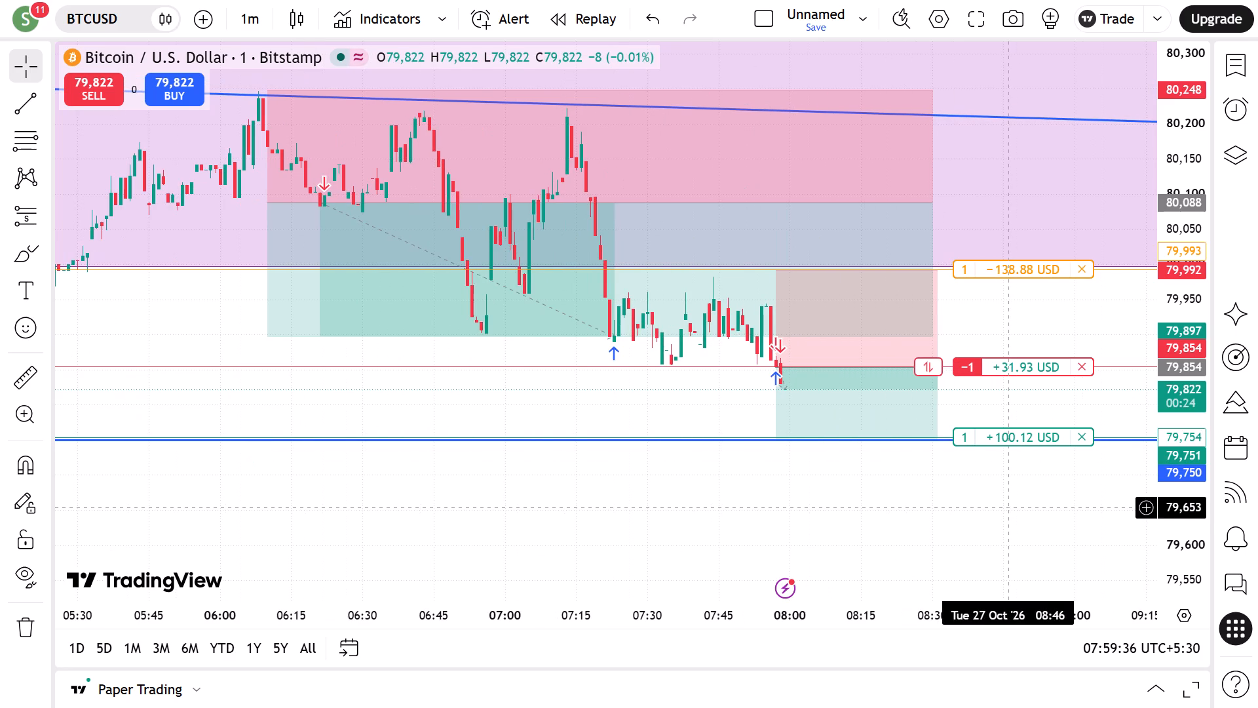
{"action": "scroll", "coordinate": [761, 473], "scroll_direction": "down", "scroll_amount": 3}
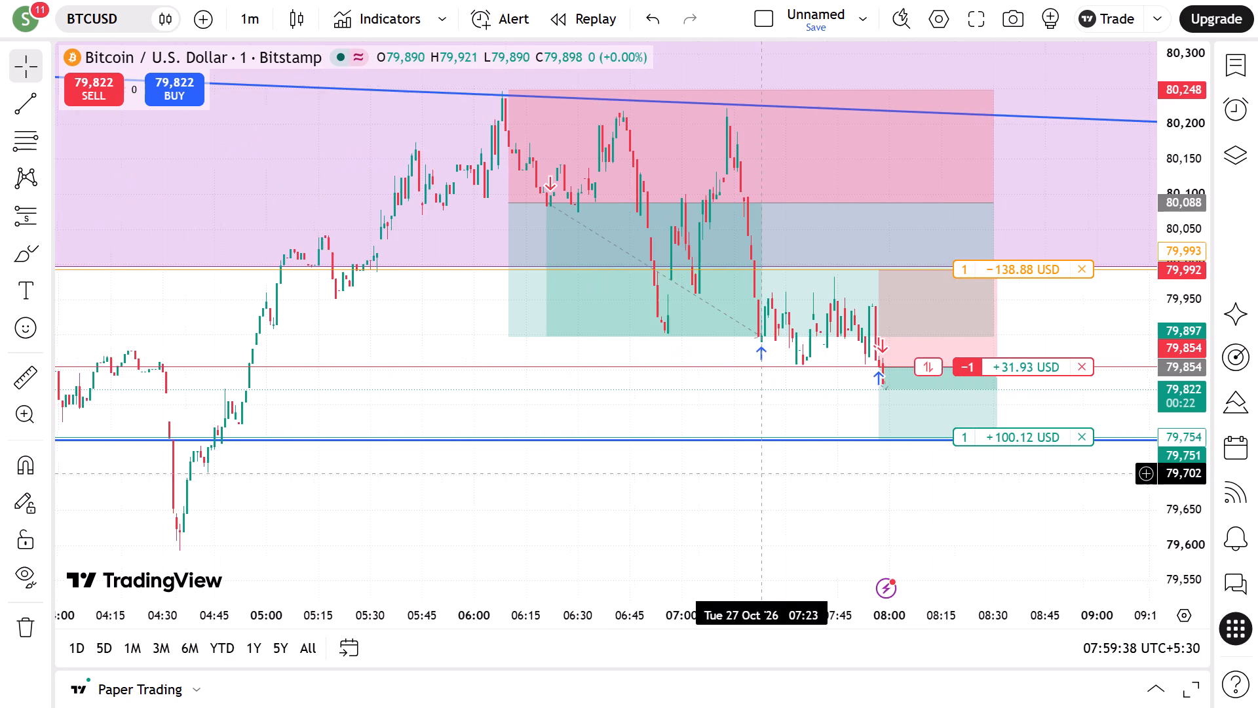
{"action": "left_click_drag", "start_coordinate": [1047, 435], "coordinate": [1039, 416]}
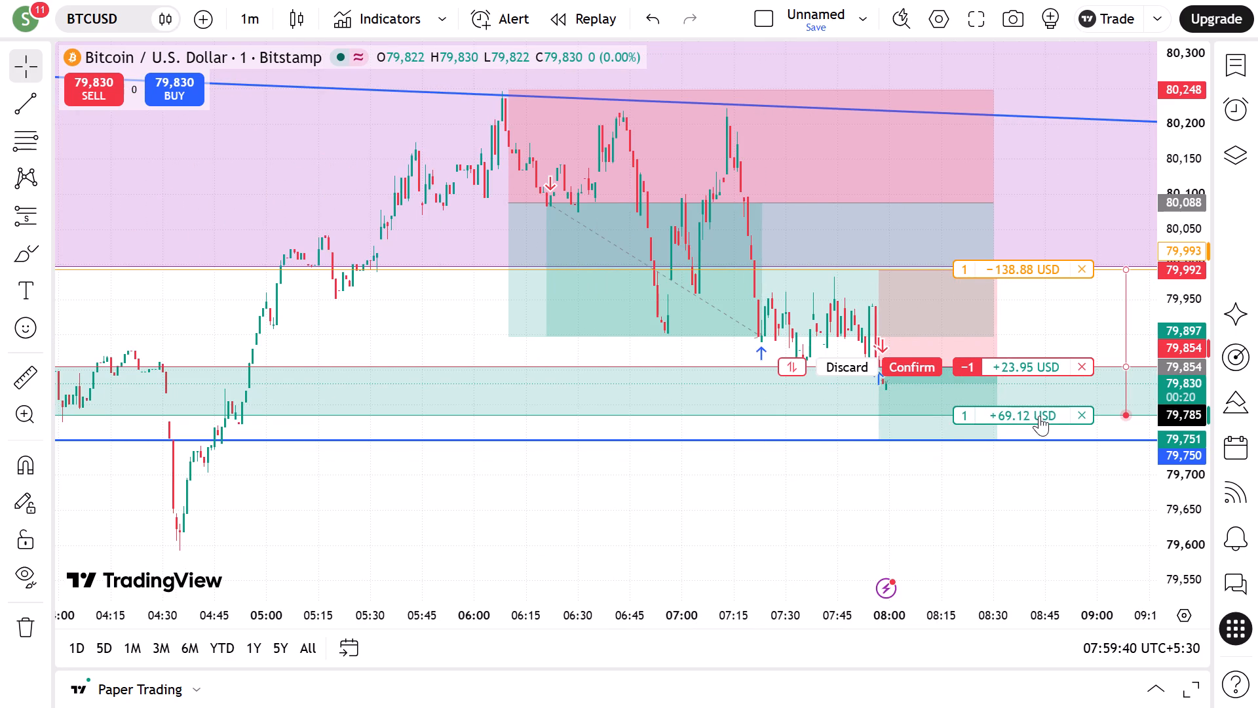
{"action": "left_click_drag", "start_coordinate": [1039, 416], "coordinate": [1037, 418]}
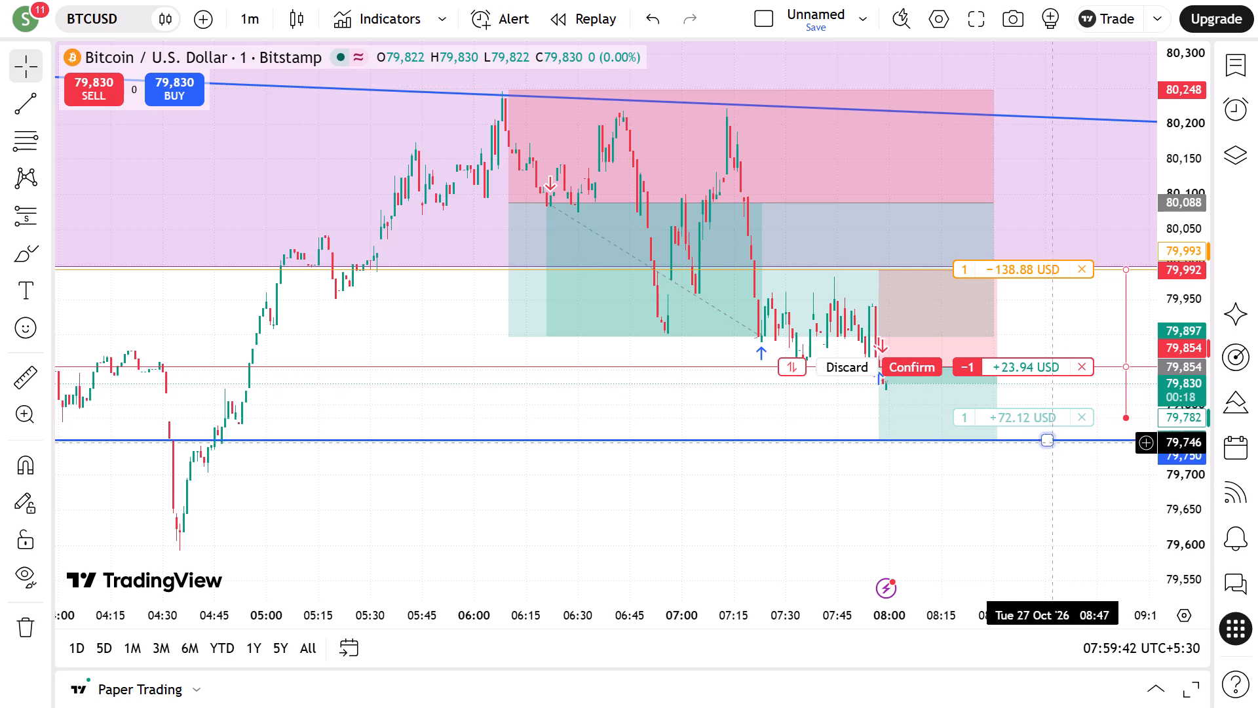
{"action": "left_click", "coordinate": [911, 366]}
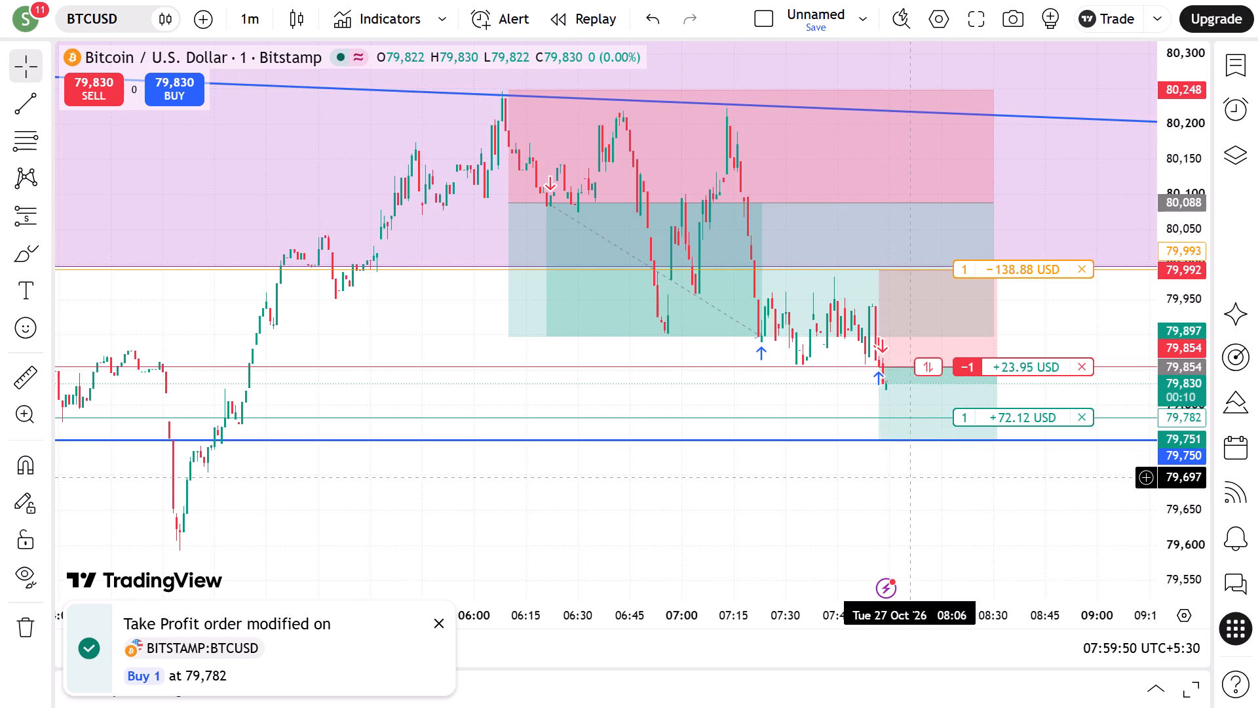
Lower the short trade's take profit to 79,751, at the blue horizontal support line, and submit the modified order.
{"action": "scroll", "coordinate": [920, 473], "scroll_direction": "up", "scroll_amount": 3}
{"action": "scroll", "coordinate": [920, 473], "scroll_direction": "down", "scroll_amount": 1}
{"action": "scroll", "coordinate": [920, 473], "scroll_direction": "up", "scroll_amount": 3}
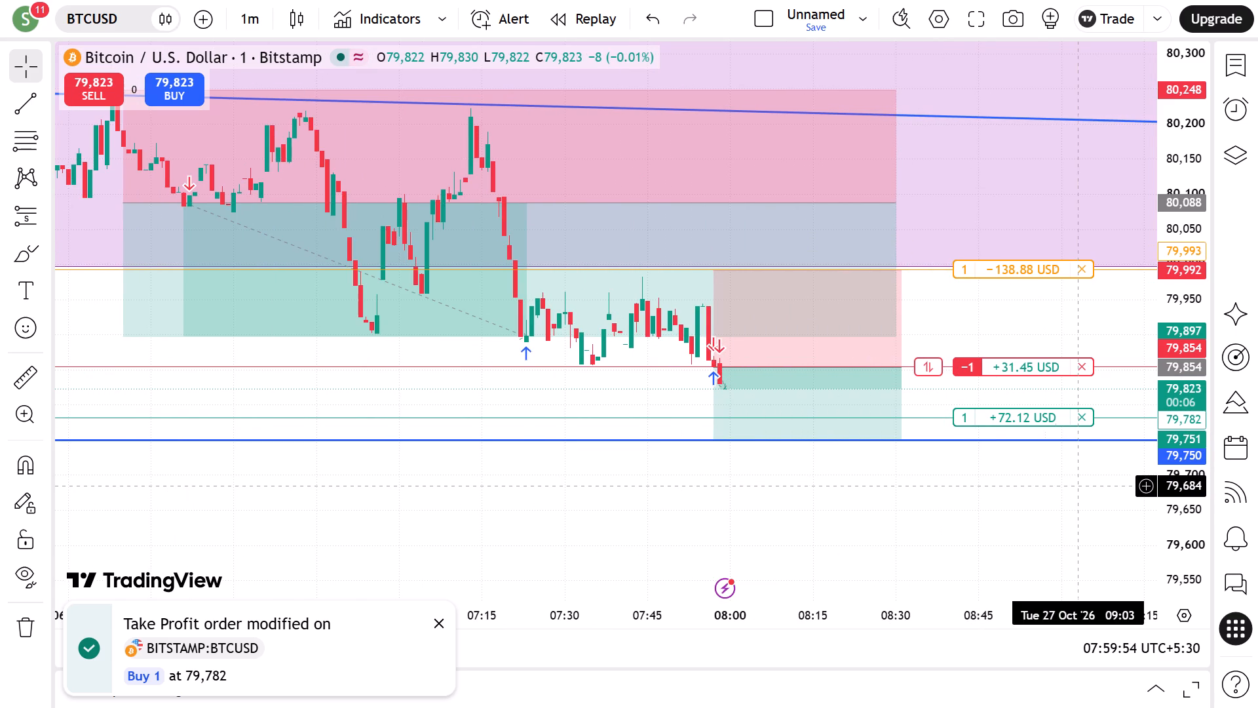
{"action": "scroll", "coordinate": [928, 486], "scroll_direction": "down", "scroll_amount": 4}
{"action": "scroll", "coordinate": [928, 486], "scroll_direction": "up", "scroll_amount": 1}
{"action": "scroll", "coordinate": [928, 486], "scroll_direction": "down", "scroll_amount": 1}
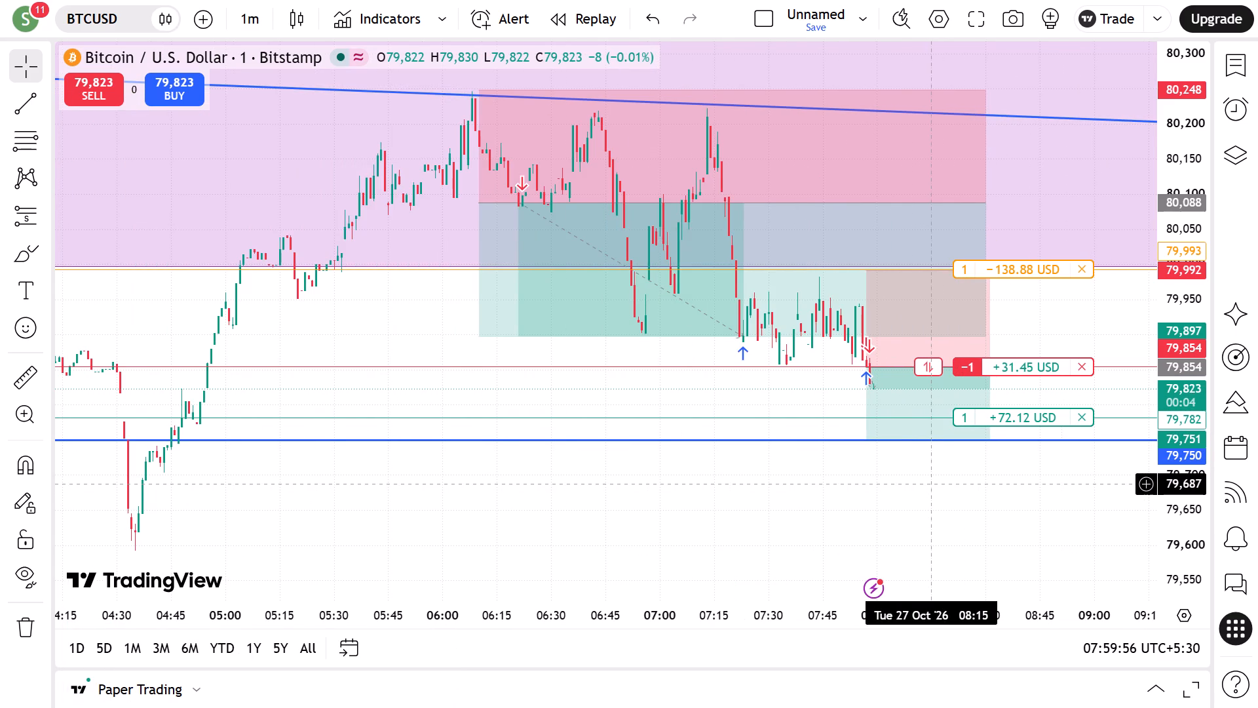
{"action": "left_click_drag", "start_coordinate": [1032, 421], "coordinate": [1040, 439]}
{"action": "left_click", "coordinate": [907, 364]}
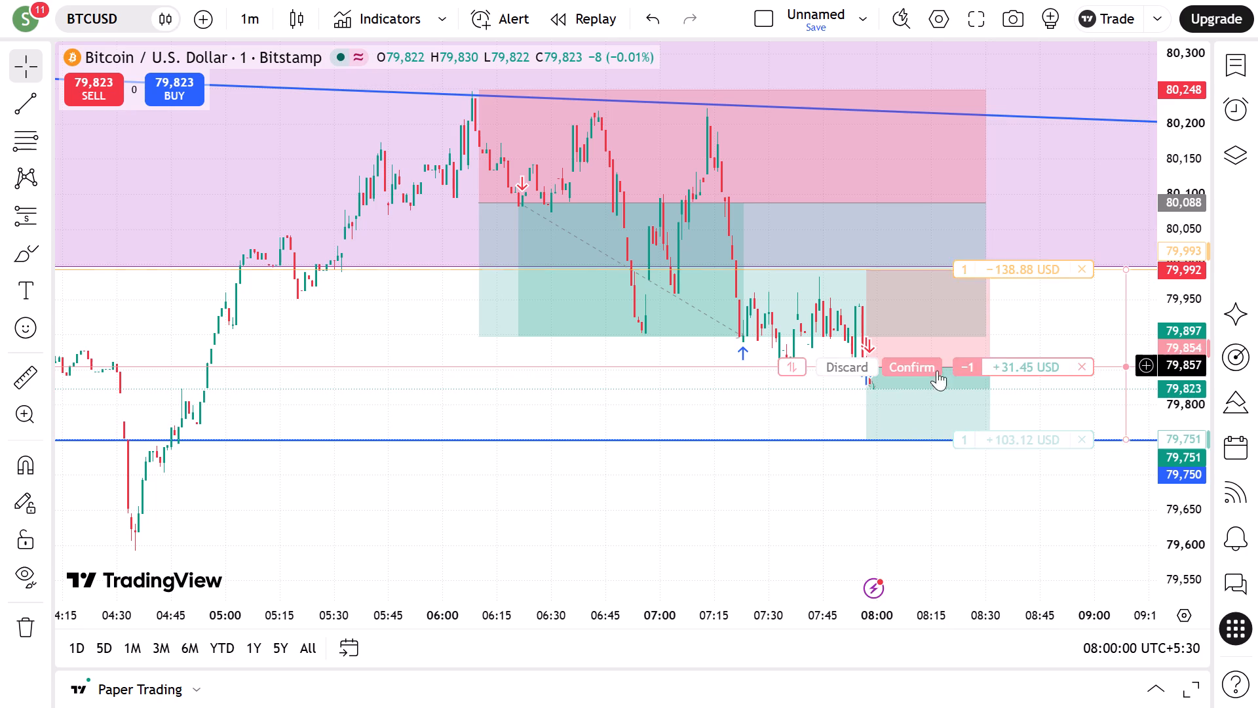
Open the close-position dialog for the 1-unit BTCUSD short and move it clear of the latest candles.
{"action": "left_click", "coordinate": [1084, 370]}
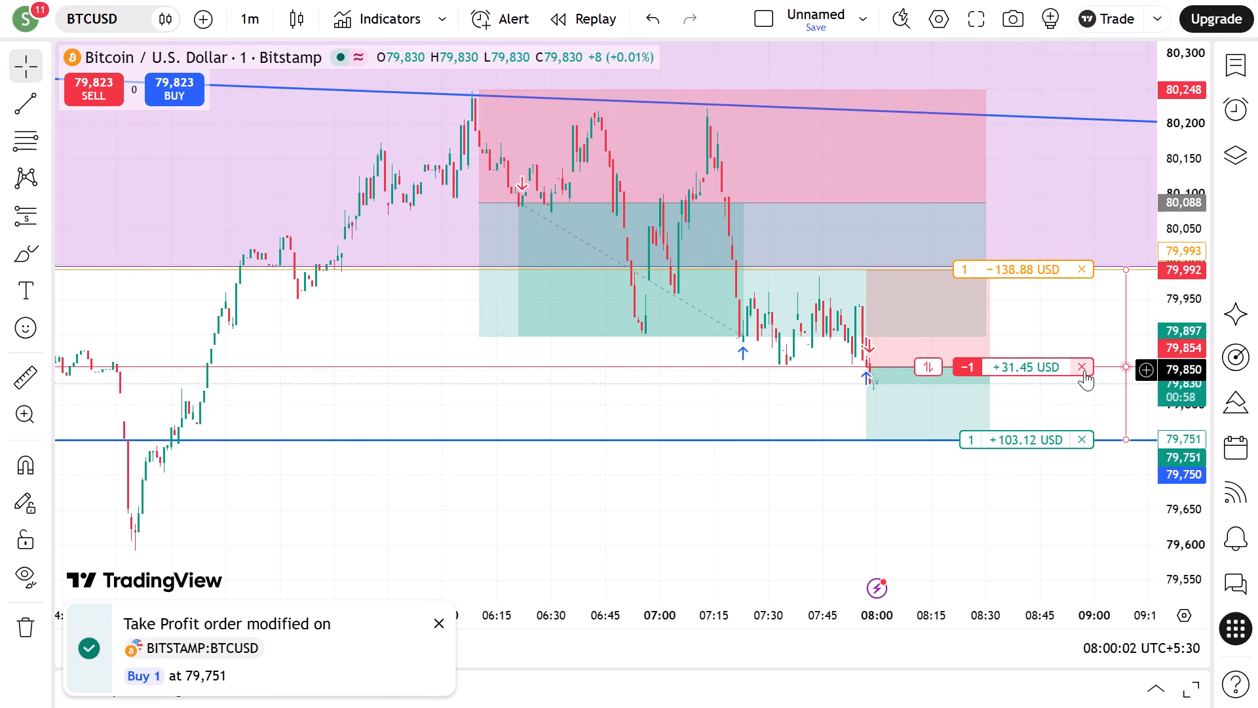
{"action": "left_click_drag", "start_coordinate": [625, 279], "coordinate": [306, 254]}
Switch the BTCUSD chart to the 5-minute timeframe.
{"action": "scroll", "coordinate": [985, 383], "scroll_direction": "up", "scroll_amount": 1}
{"action": "scroll", "coordinate": [985, 383], "scroll_direction": "down", "scroll_amount": 1}
{"action": "scroll", "coordinate": [985, 383], "scroll_direction": "up", "scroll_amount": 2}
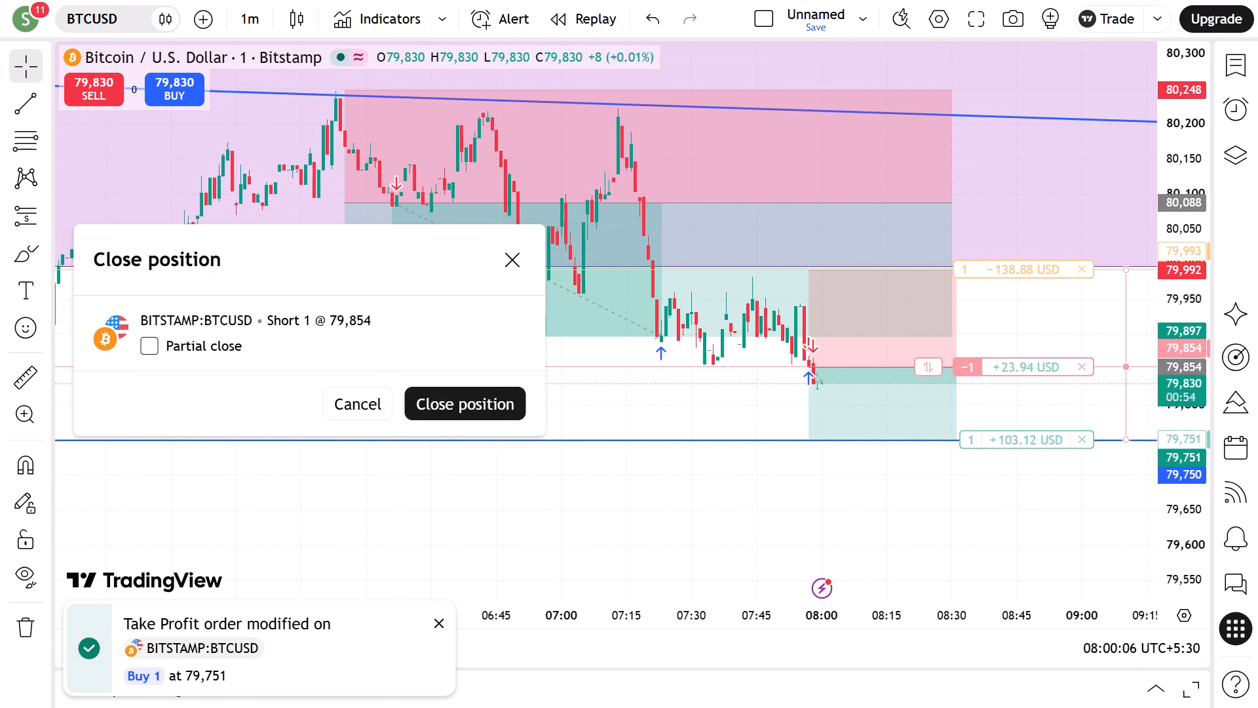
{"action": "key", "text": "5"}
{"action": "key", "text": "Return"}
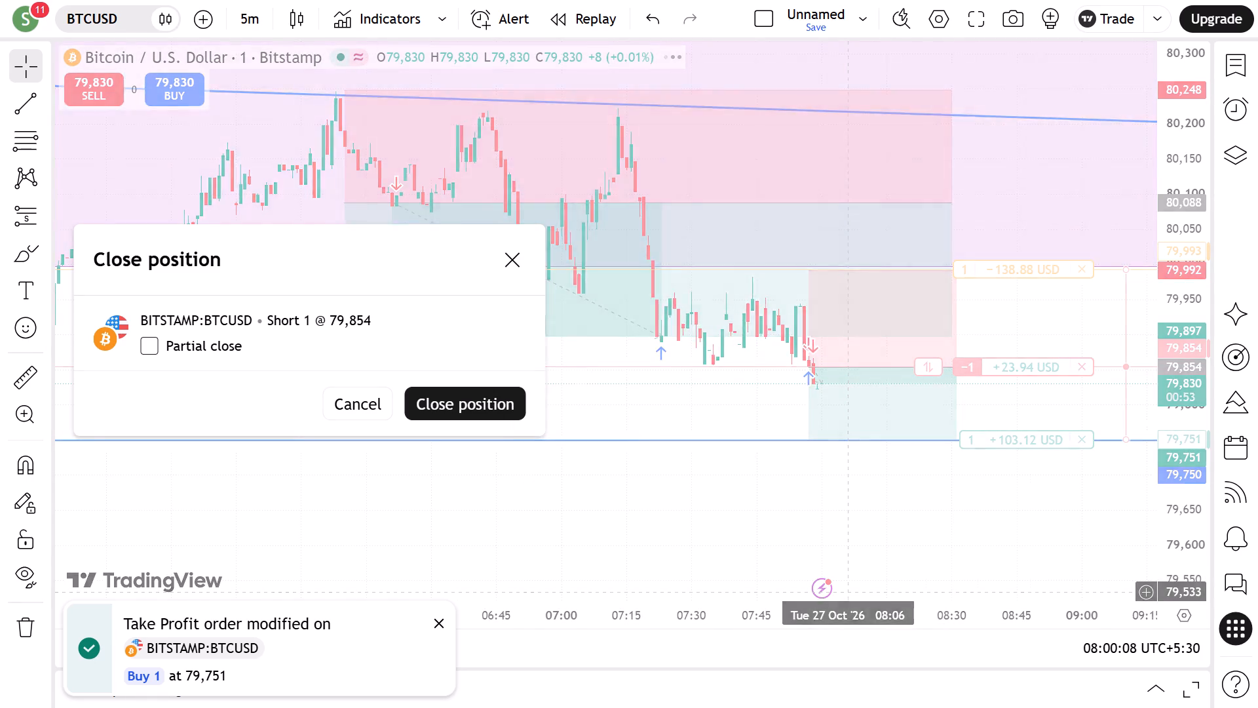
Examine the 5-minute BTCUSD candles around the short entry, its stop loss and the take profit at the support line.
{"action": "scroll", "coordinate": [961, 583], "scroll_direction": "up", "scroll_amount": 4}
{"action": "scroll", "coordinate": [961, 583], "scroll_direction": "down", "scroll_amount": 1}
{"action": "scroll", "coordinate": [961, 583], "scroll_direction": "up", "scroll_amount": 2}
{"action": "left_click_drag", "start_coordinate": [735, 519], "coordinate": [993, 516]}
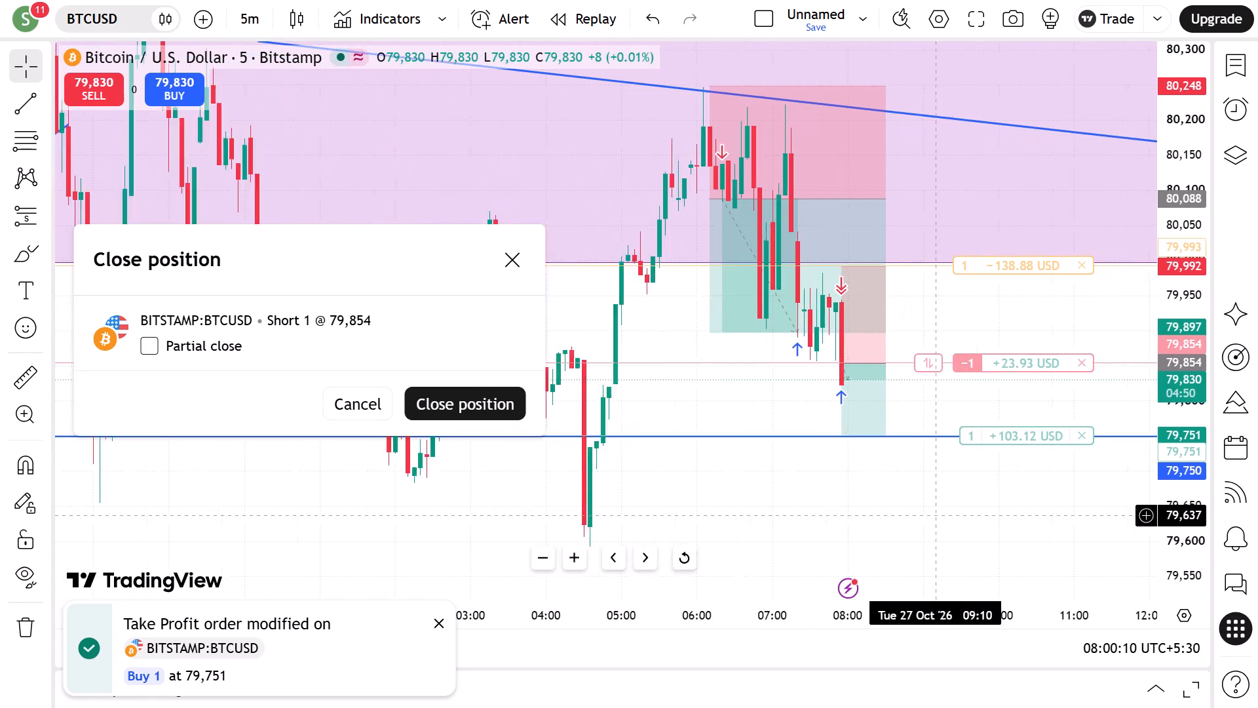
{"action": "left_click_drag", "start_coordinate": [993, 516], "coordinate": [1023, 519]}
{"action": "scroll", "coordinate": [964, 534], "scroll_direction": "up", "scroll_amount": 4}
{"action": "scroll", "coordinate": [964, 534], "scroll_direction": "down", "scroll_amount": 3}
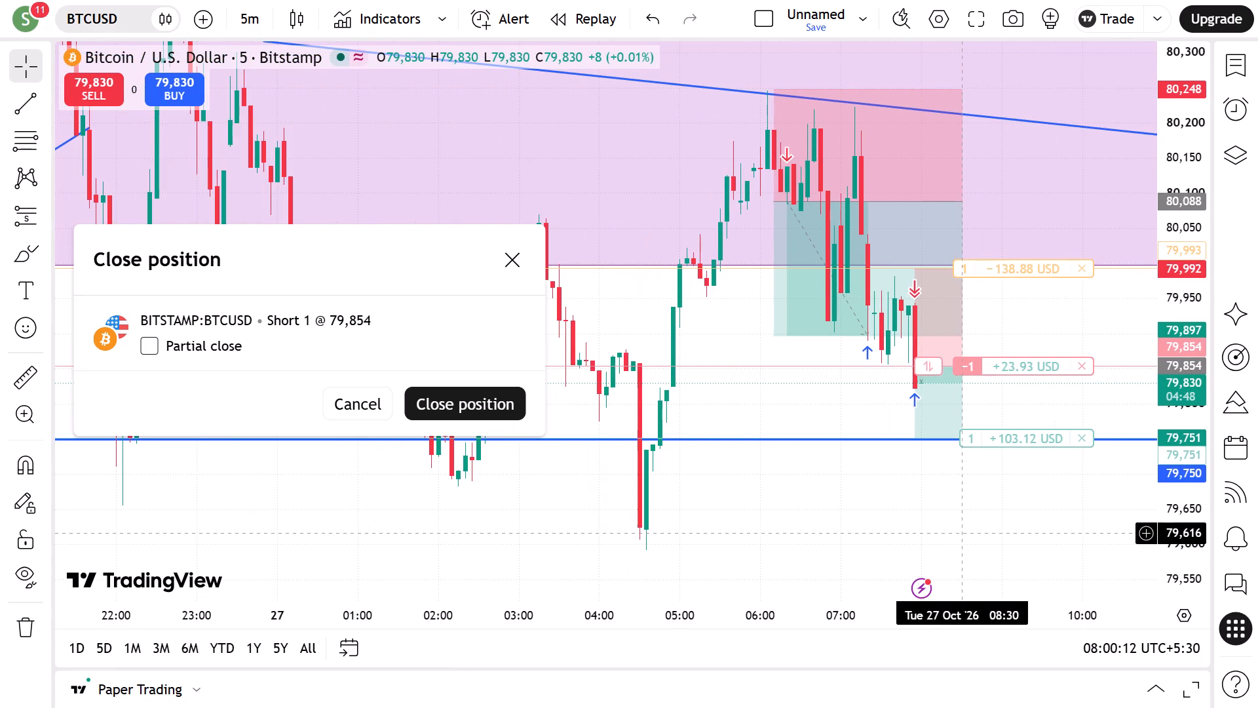
{"action": "scroll", "coordinate": [964, 534], "scroll_direction": "up", "scroll_amount": 5}
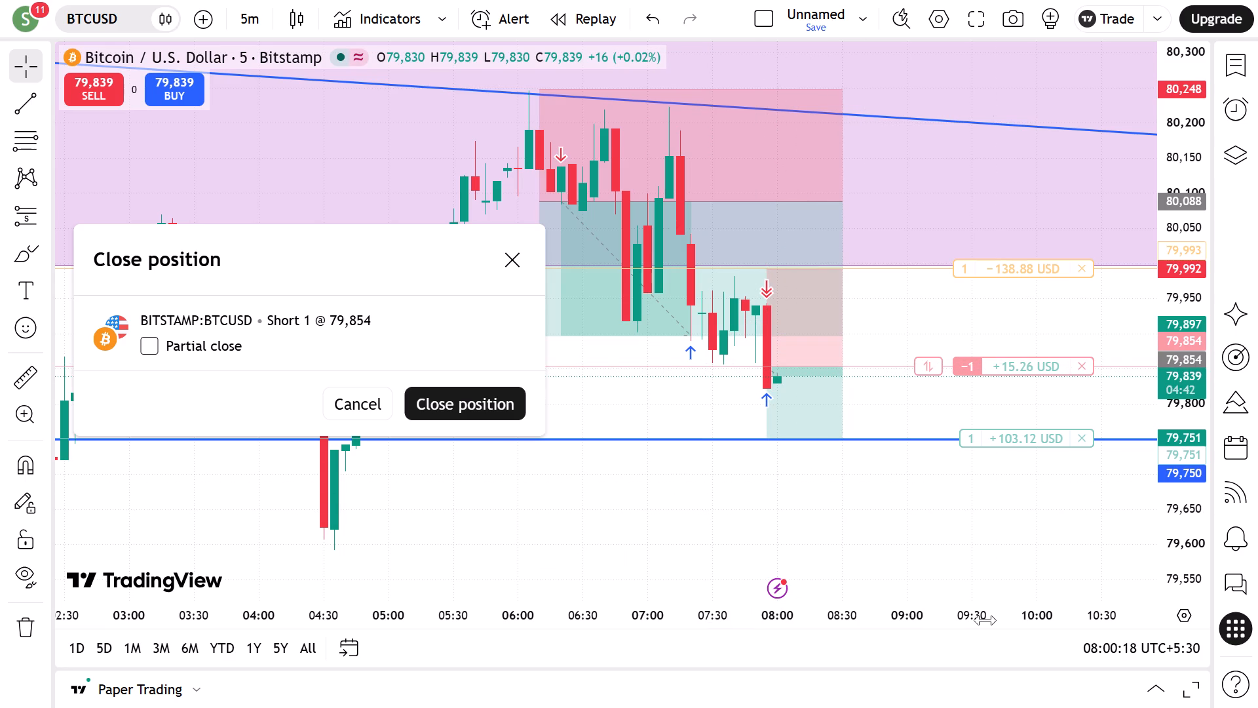
{"action": "scroll", "coordinate": [944, 540], "scroll_direction": "down", "scroll_amount": 1}
{"action": "scroll", "coordinate": [944, 540], "scroll_direction": "up", "scroll_amount": 4}
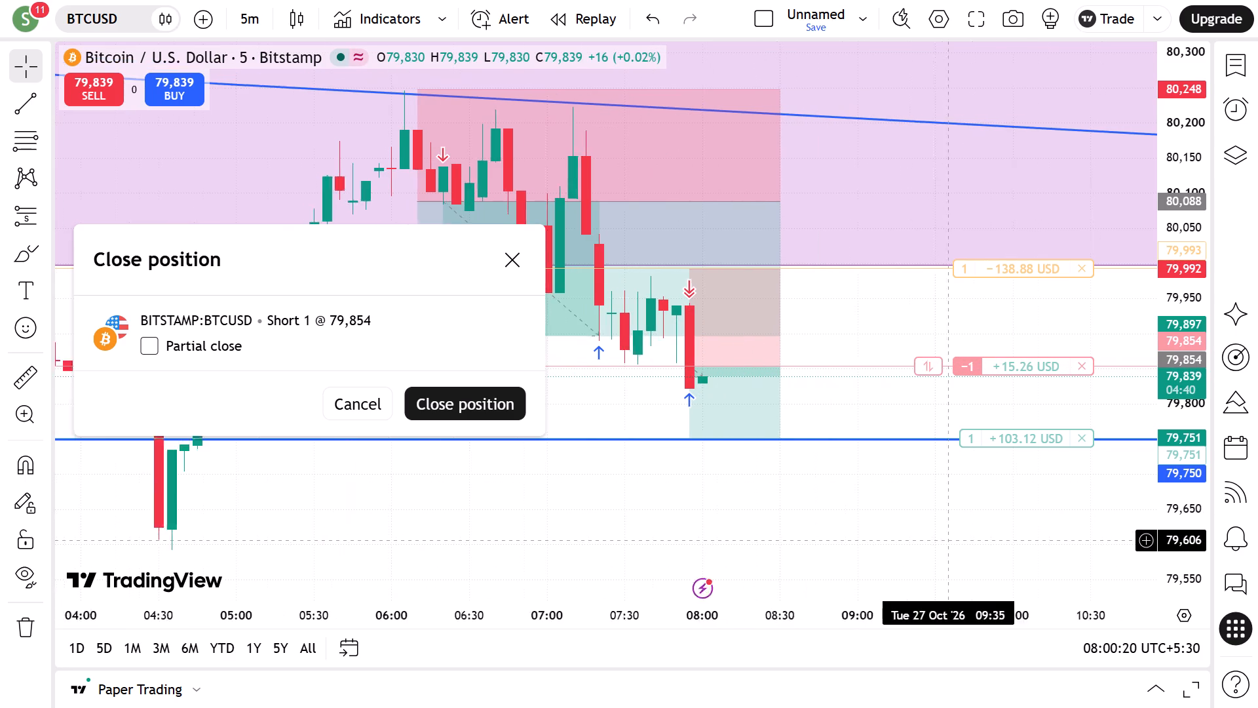
{"action": "left_click_drag", "start_coordinate": [793, 507], "coordinate": [910, 511]}
{"action": "scroll", "coordinate": [911, 511], "scroll_direction": "down", "scroll_amount": 2}
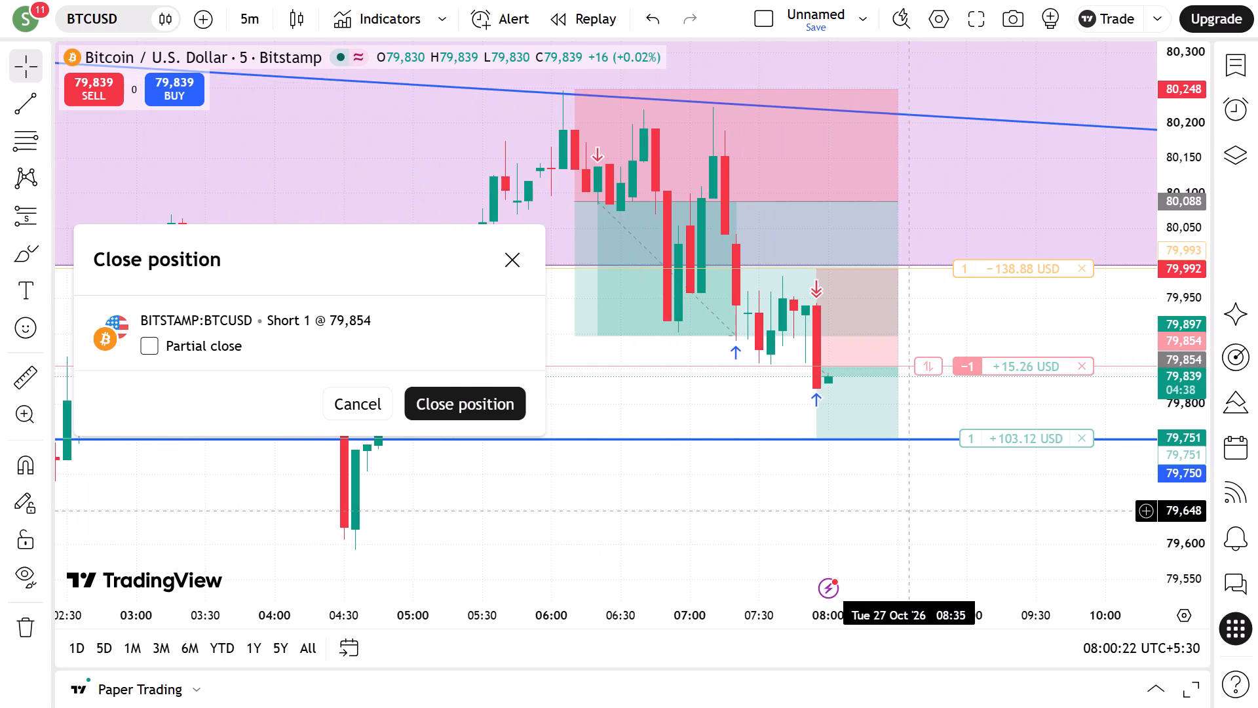
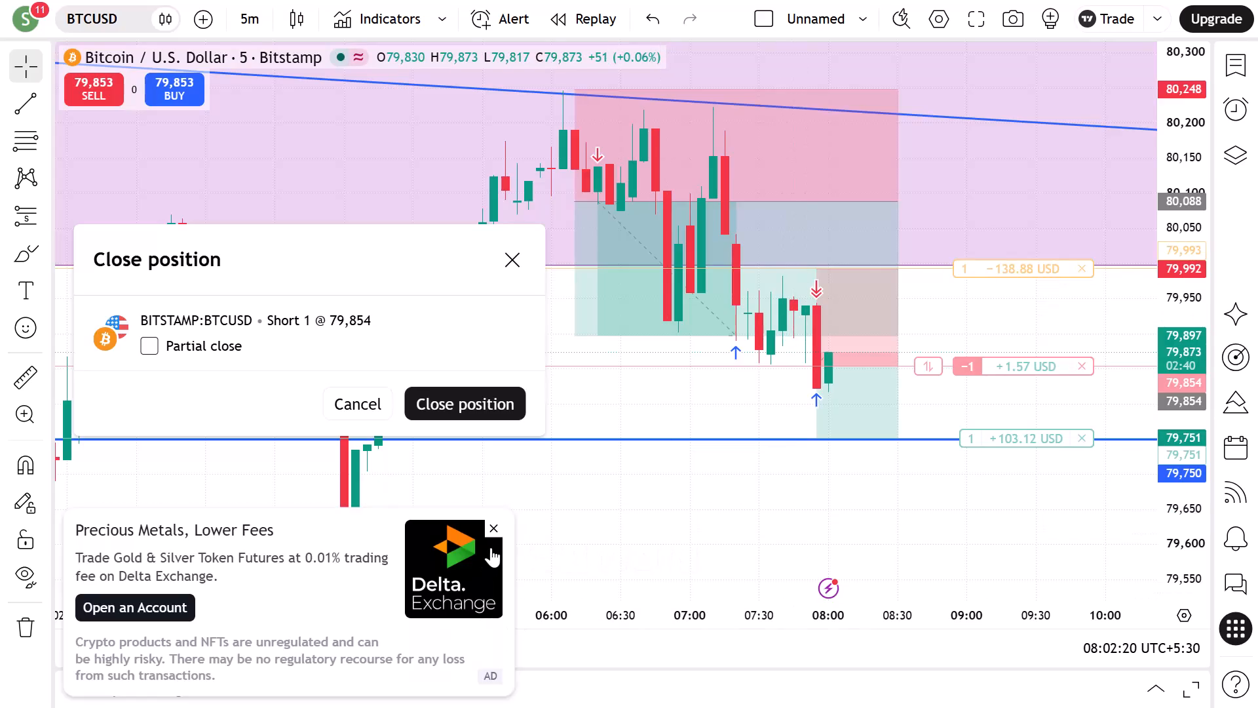
Dismiss the Delta Exchange advertisement covering the lower part of the chart.
{"action": "left_click", "coordinate": [495, 525]}
{"action": "left_click", "coordinate": [1030, 568]}
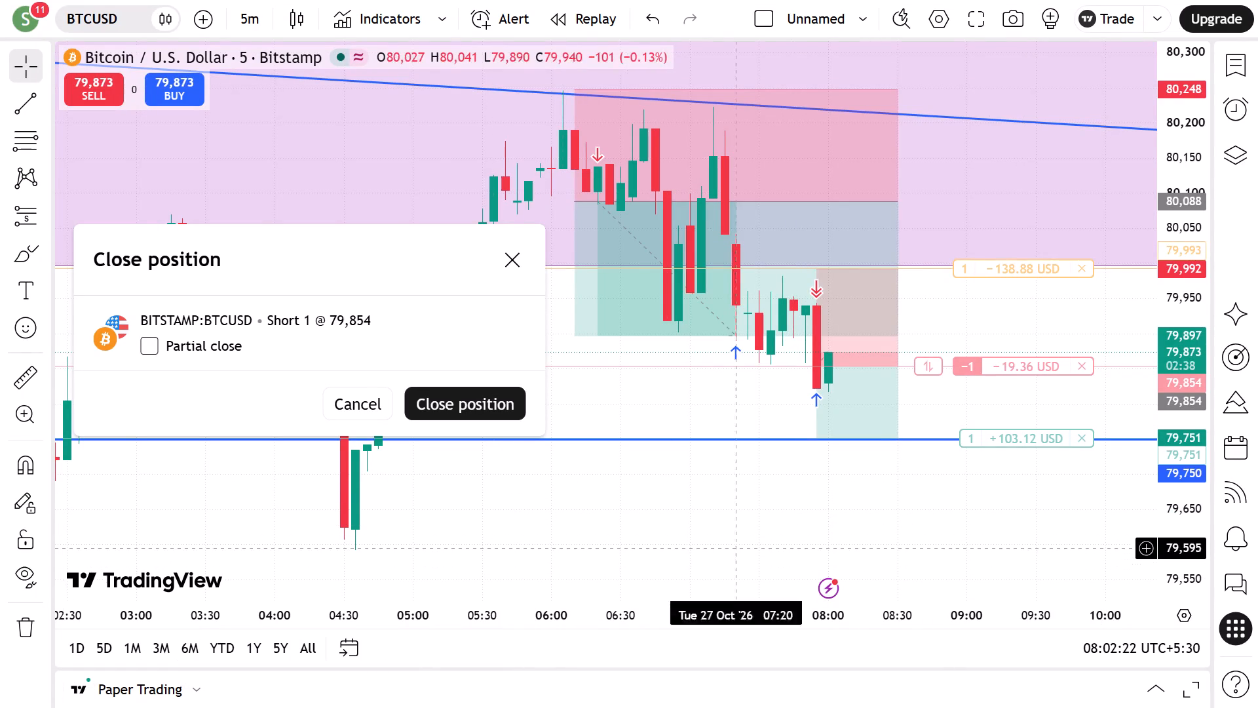
Examine the 5-minute BTCUSD candles leading into the short, comparing them with the descending trendline and the blue support line.
{"action": "scroll", "coordinate": [937, 513], "scroll_direction": "up", "scroll_amount": 1}
{"action": "scroll", "coordinate": [937, 513], "scroll_direction": "down", "scroll_amount": 2}
{"action": "scroll", "coordinate": [937, 513], "scroll_direction": "up", "scroll_amount": 3}
{"action": "scroll", "coordinate": [937, 513], "scroll_direction": "down", "scroll_amount": 2}
{"action": "scroll", "coordinate": [937, 513], "scroll_direction": "up", "scroll_amount": 1}
{"action": "scroll", "coordinate": [937, 513], "scroll_direction": "down", "scroll_amount": 3}
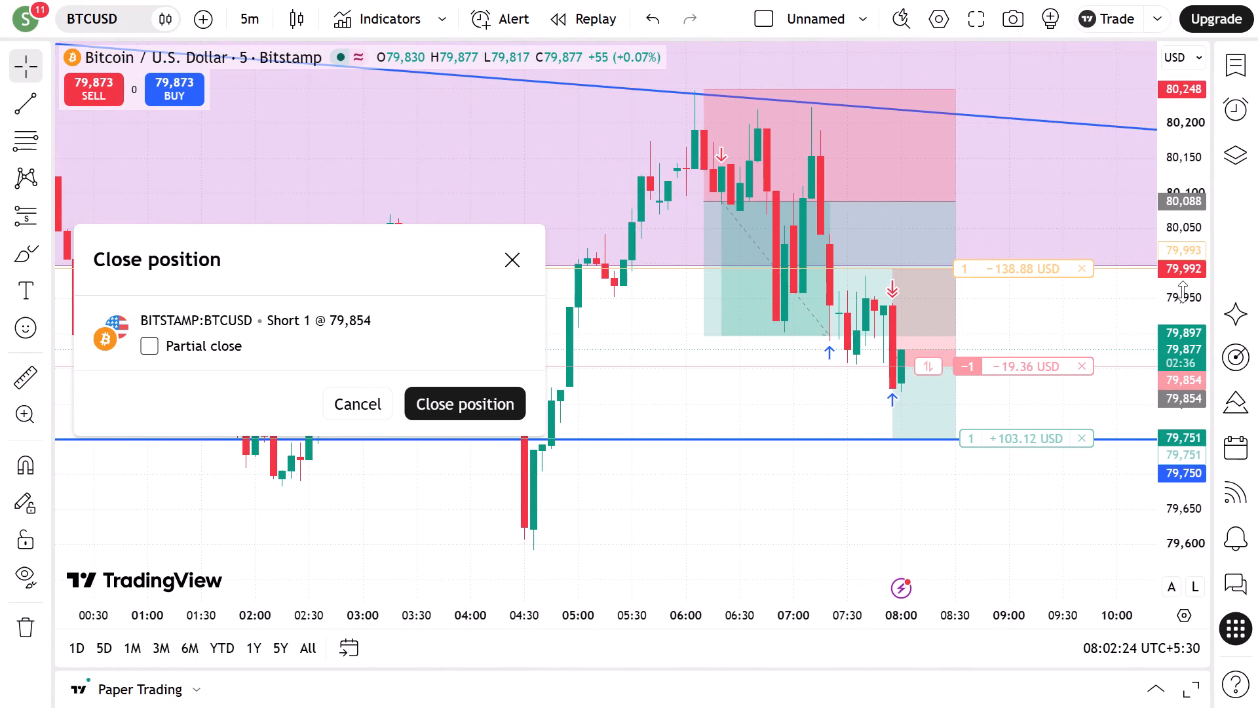
{"action": "scroll", "coordinate": [1183, 292], "scroll_direction": "down", "scroll_amount": 9}
{"action": "scroll", "coordinate": [912, 565], "scroll_direction": "up", "scroll_amount": 2}
{"action": "scroll", "coordinate": [912, 565], "scroll_direction": "down", "scroll_amount": 1}
{"action": "scroll", "coordinate": [912, 565], "scroll_direction": "up", "scroll_amount": 1}
{"action": "left_click_drag", "start_coordinate": [978, 475], "coordinate": [841, 476]}
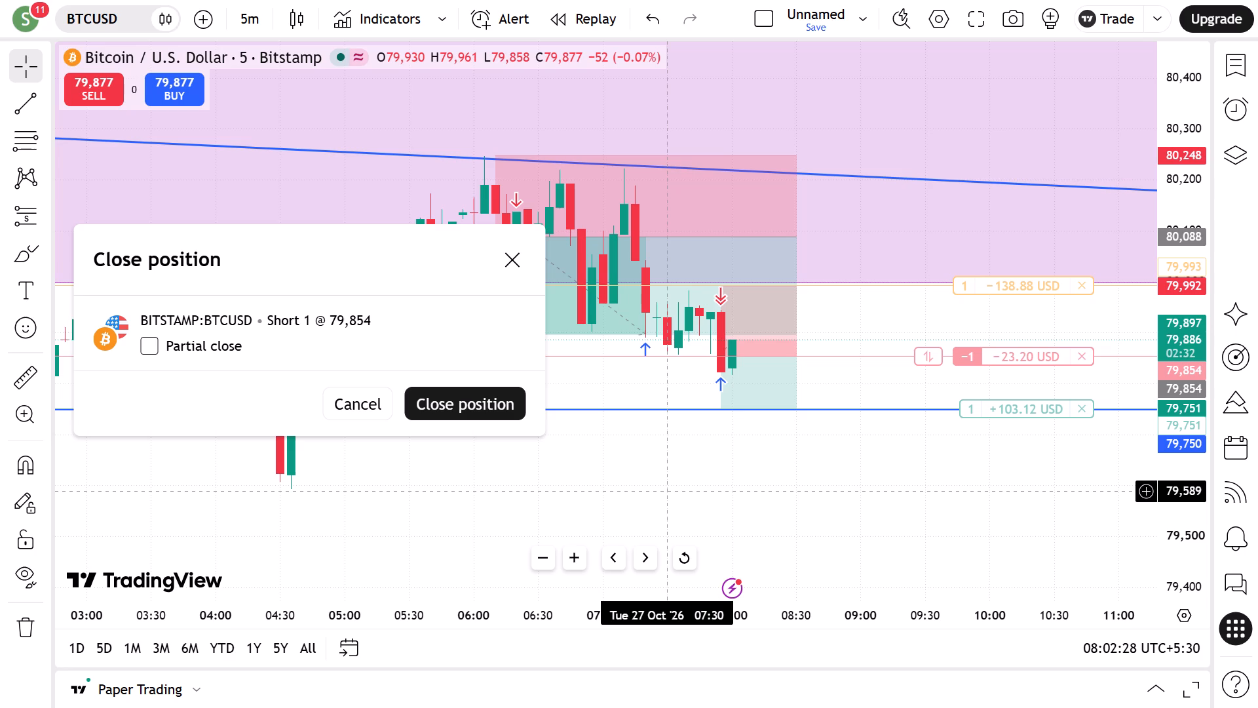
{"action": "scroll", "coordinate": [692, 486], "scroll_direction": "down", "scroll_amount": 3}
{"action": "left_click_drag", "start_coordinate": [712, 484], "coordinate": [919, 483]}
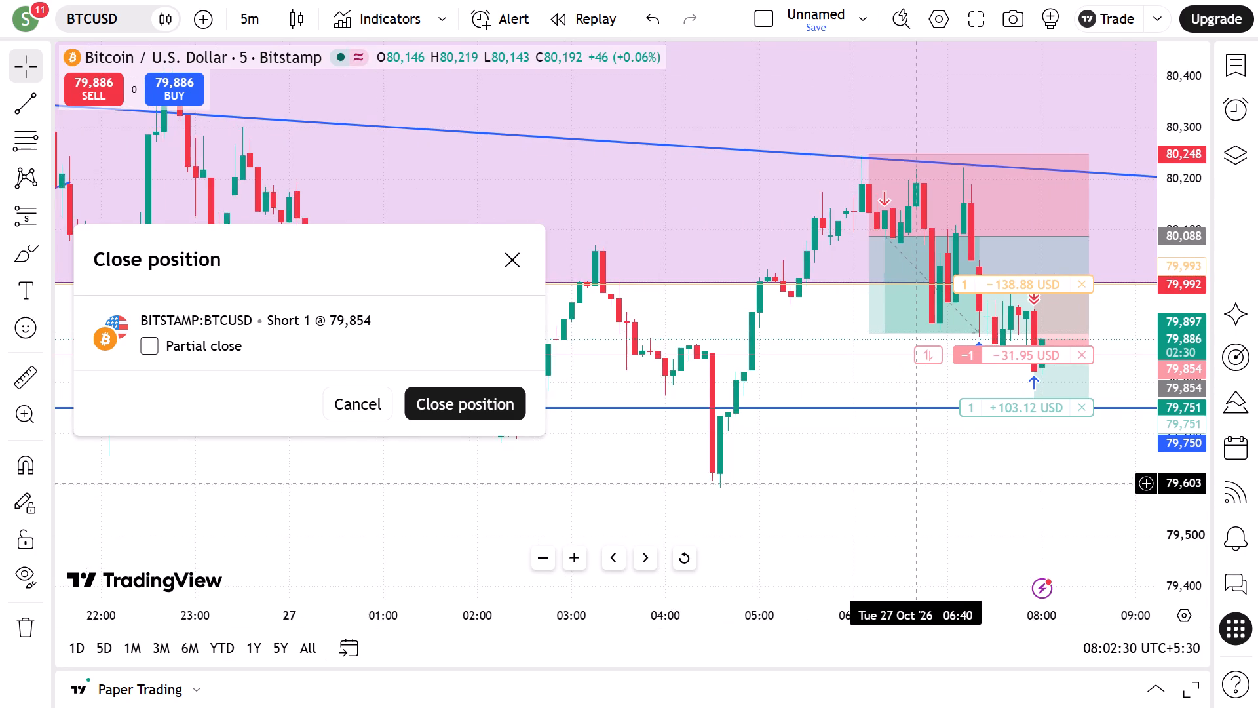
{"action": "left_click_drag", "start_coordinate": [919, 483], "coordinate": [812, 445]}
{"action": "scroll", "coordinate": [858, 473], "scroll_direction": "up", "scroll_amount": 2}
{"action": "left_click_drag", "start_coordinate": [1060, 463], "coordinate": [858, 465]}
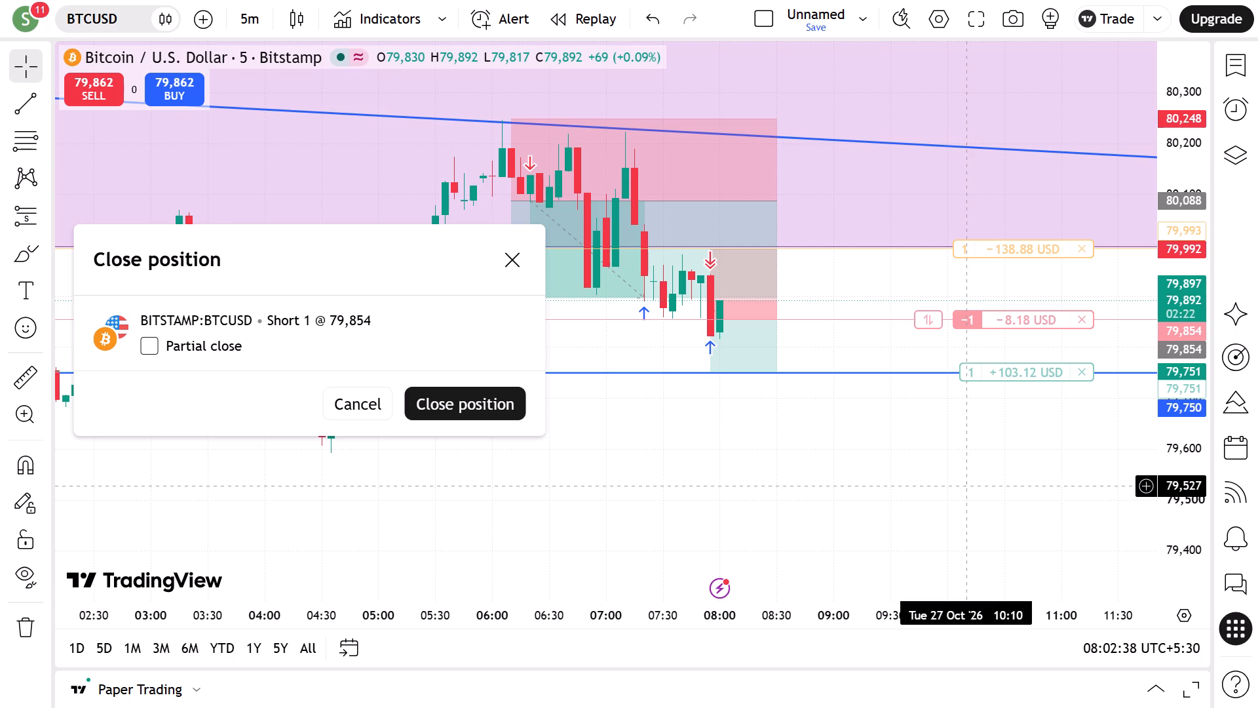
{"action": "scroll", "coordinate": [945, 488], "scroll_direction": "down", "scroll_amount": 2}
{"action": "scroll", "coordinate": [945, 488], "scroll_direction": "up", "scroll_amount": 1}
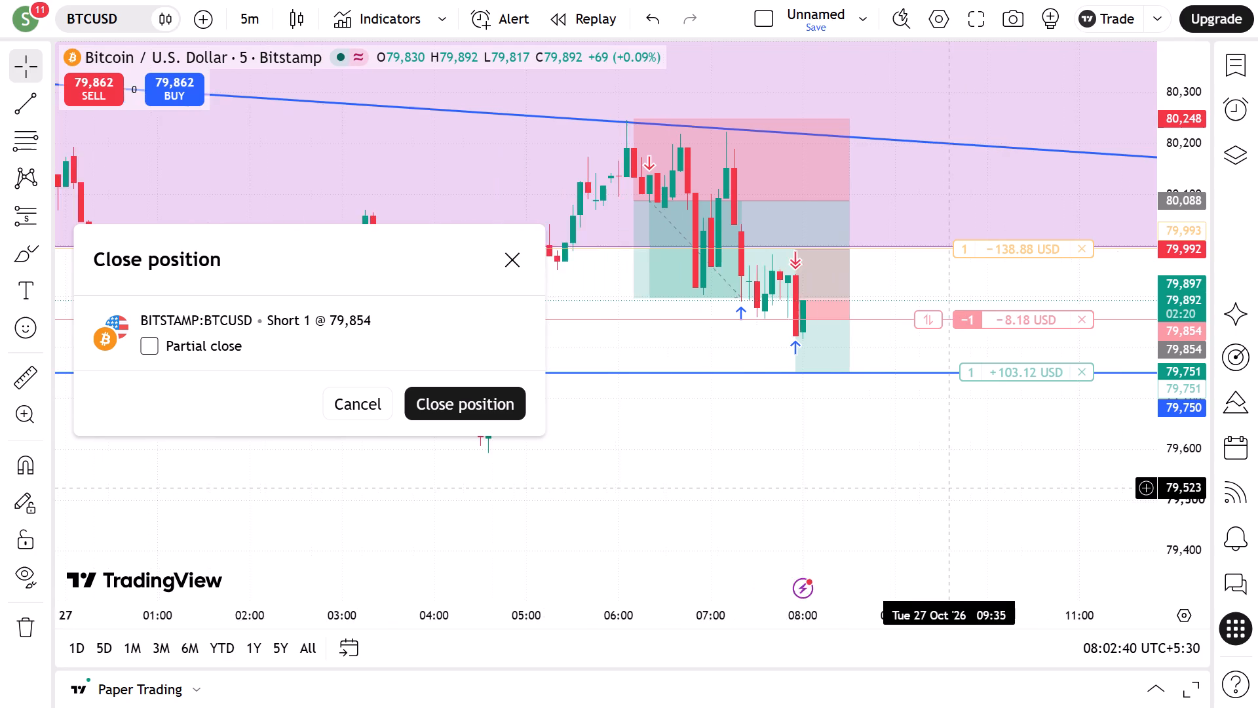
{"action": "scroll", "coordinate": [945, 488], "scroll_direction": "up", "scroll_amount": 2}
{"action": "scroll", "coordinate": [1149, 419], "scroll_direction": "down", "scroll_amount": 9}
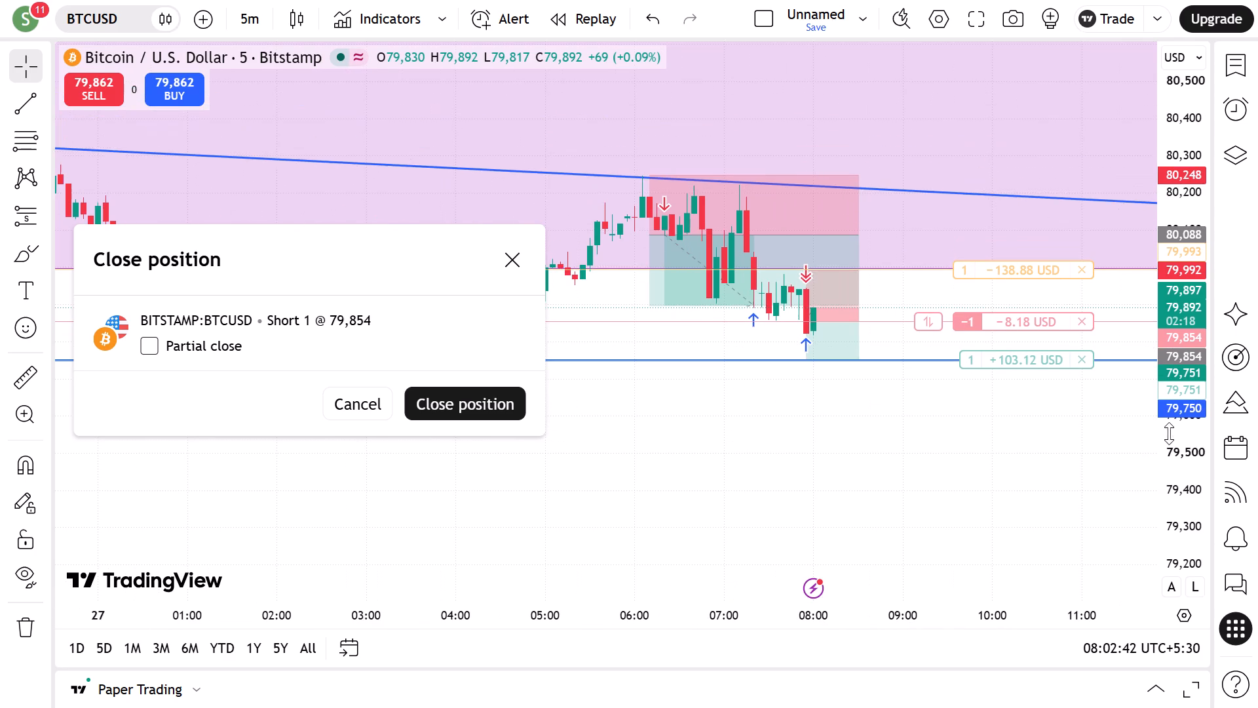
{"action": "scroll", "coordinate": [991, 480], "scroll_direction": "up", "scroll_amount": 5}
{"action": "left_click_drag", "start_coordinate": [679, 453], "coordinate": [895, 482]}
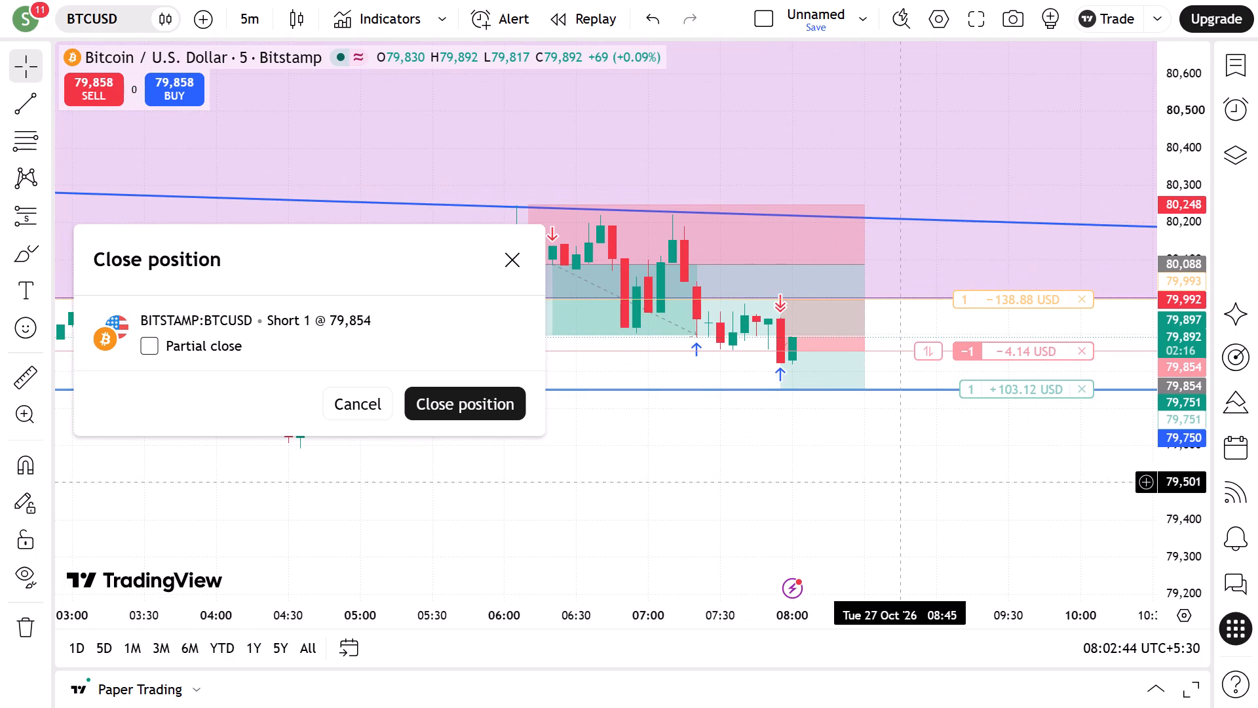
Monitor the live 08:00 candle against the short's entry at 79,854 and its take profit at 79,751.
{"action": "scroll", "coordinate": [892, 480], "scroll_direction": "down", "scroll_amount": 2}
{"action": "scroll", "coordinate": [892, 480], "scroll_direction": "up", "scroll_amount": 1}
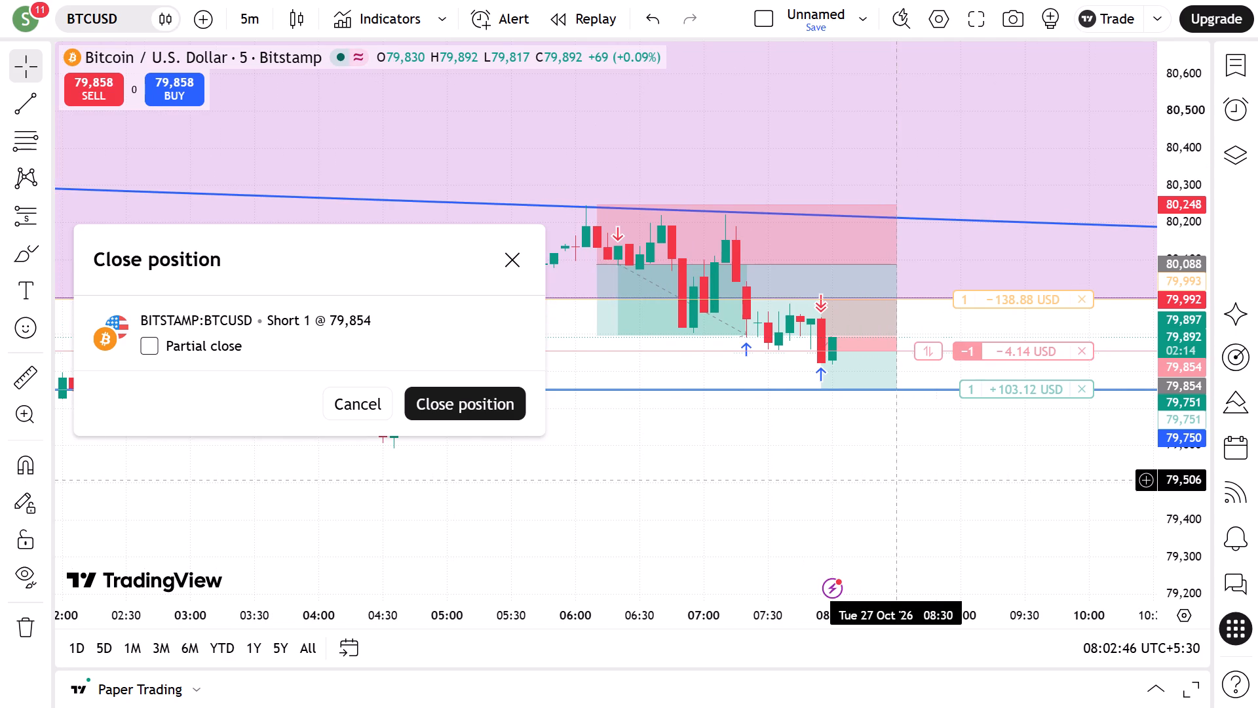
{"action": "scroll", "coordinate": [892, 480], "scroll_direction": "down", "scroll_amount": 1}
{"action": "scroll", "coordinate": [892, 480], "scroll_direction": "up", "scroll_amount": 1}
{"action": "scroll", "coordinate": [1162, 423], "scroll_direction": "up", "scroll_amount": 1}
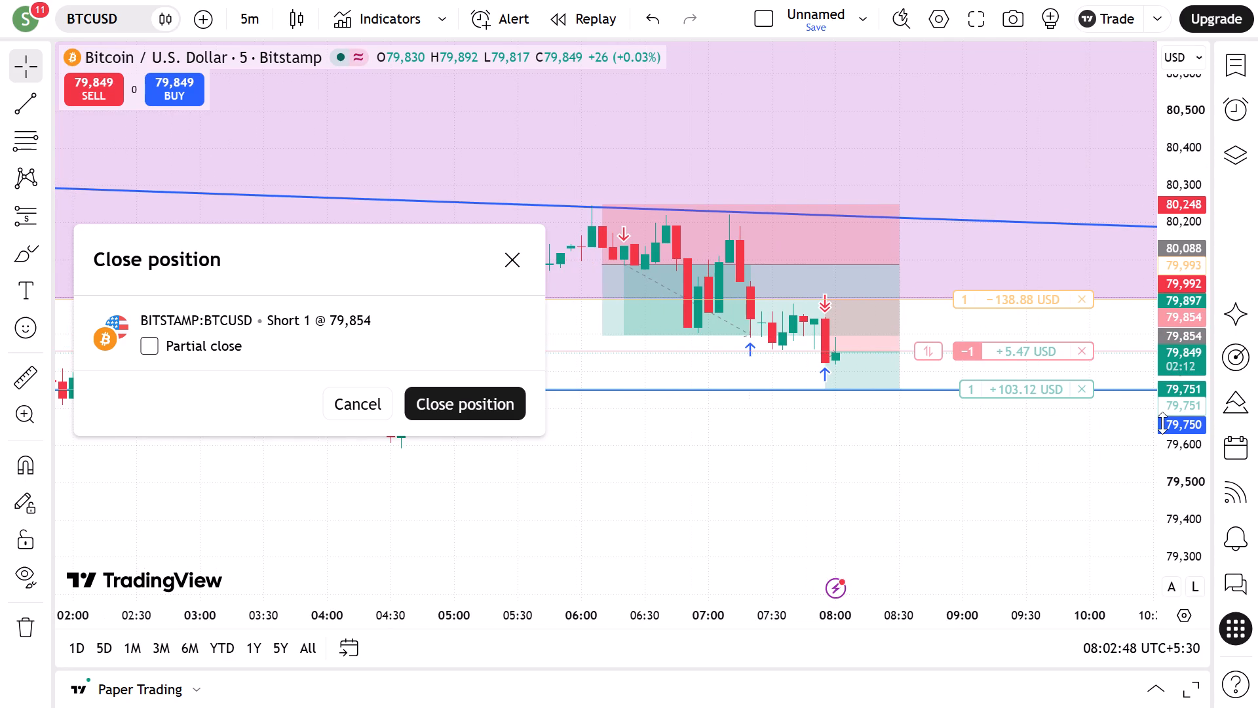
{"action": "scroll", "coordinate": [1162, 423], "scroll_direction": "up", "scroll_amount": 1}
{"action": "scroll", "coordinate": [1027, 450], "scroll_direction": "down", "scroll_amount": 1}
{"action": "scroll", "coordinate": [1027, 459], "scroll_direction": "up", "scroll_amount": 2}
{"action": "scroll", "coordinate": [951, 471], "scroll_direction": "down", "scroll_amount": 2}
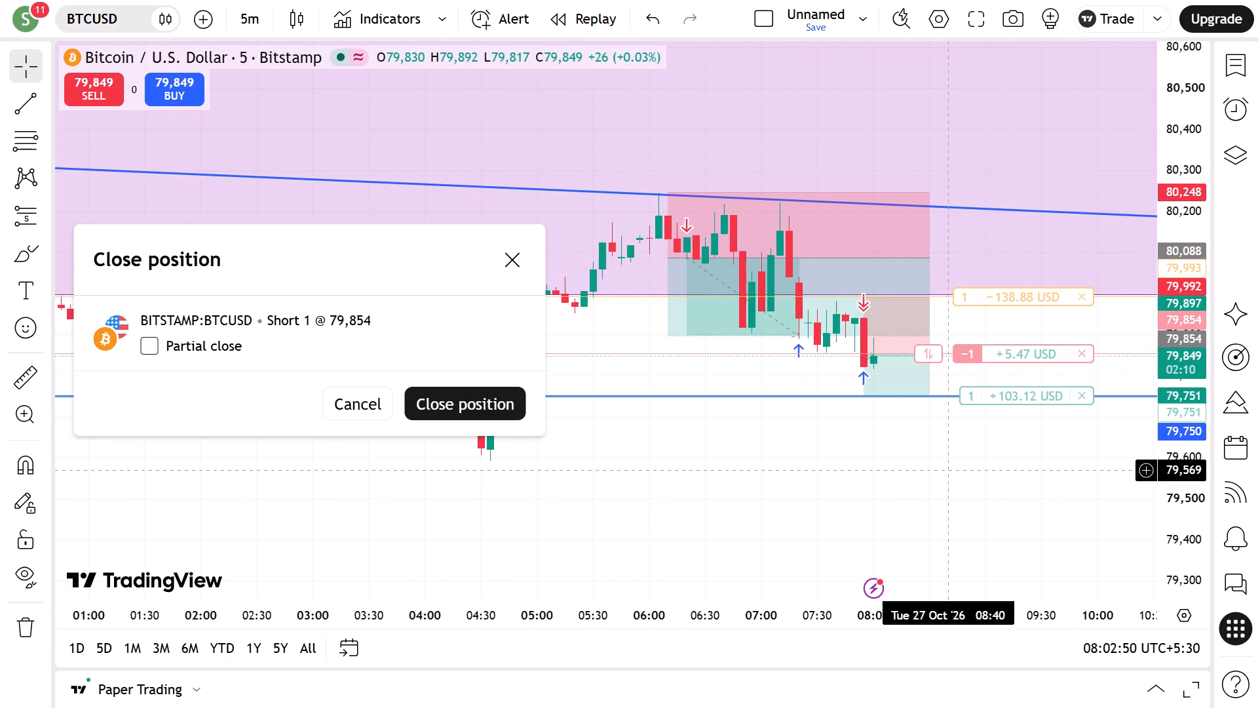
{"action": "scroll", "coordinate": [951, 471], "scroll_direction": "up", "scroll_amount": 1}
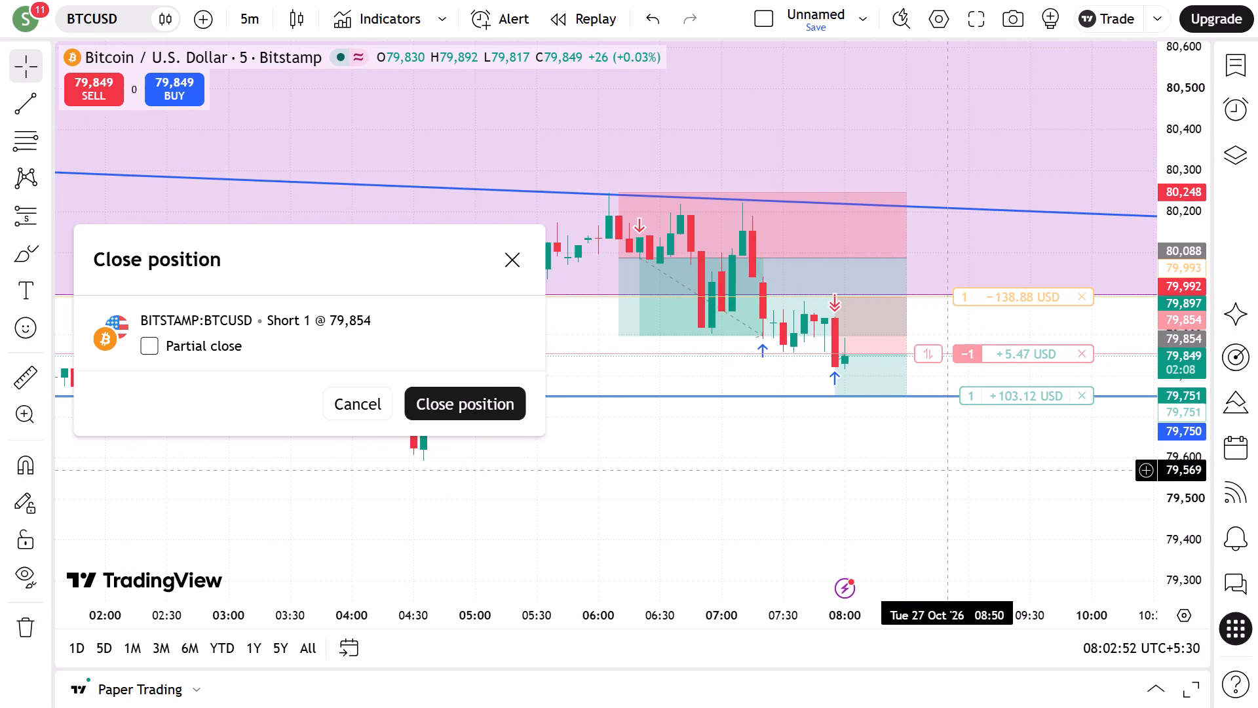
{"action": "scroll", "coordinate": [951, 471], "scroll_direction": "down", "scroll_amount": 3}
{"action": "scroll", "coordinate": [951, 471], "scroll_direction": "up", "scroll_amount": 1}
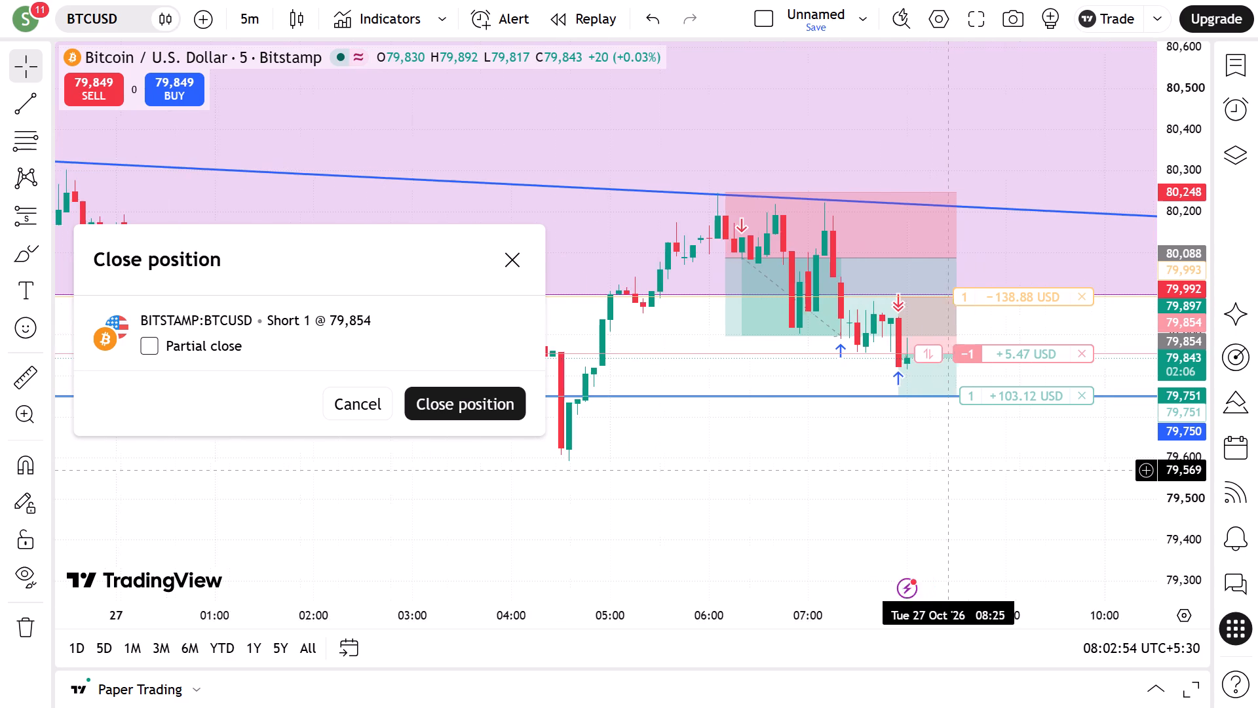
{"action": "scroll", "coordinate": [951, 471], "scroll_direction": "up", "scroll_amount": 2}
{"action": "scroll", "coordinate": [951, 471], "scroll_direction": "down", "scroll_amount": 3}
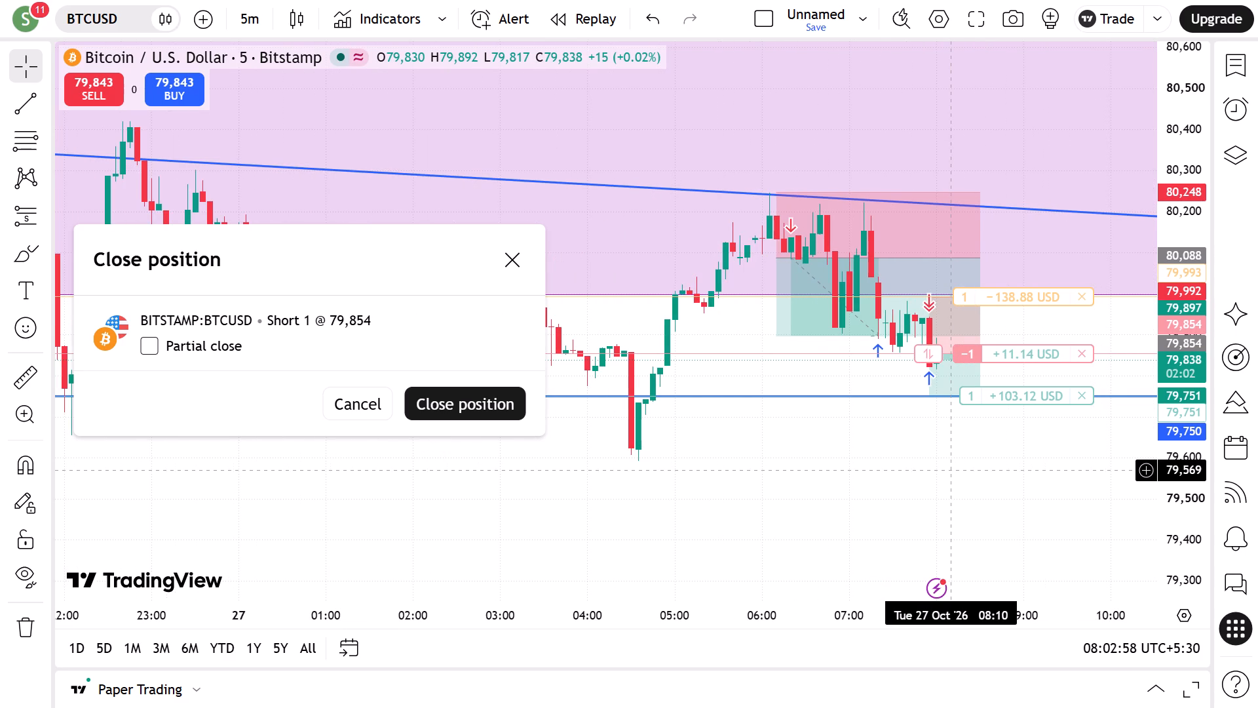
{"action": "scroll", "coordinate": [951, 471], "scroll_direction": "down", "scroll_amount": 3}
{"action": "scroll", "coordinate": [951, 471], "scroll_direction": "up", "scroll_amount": 3}
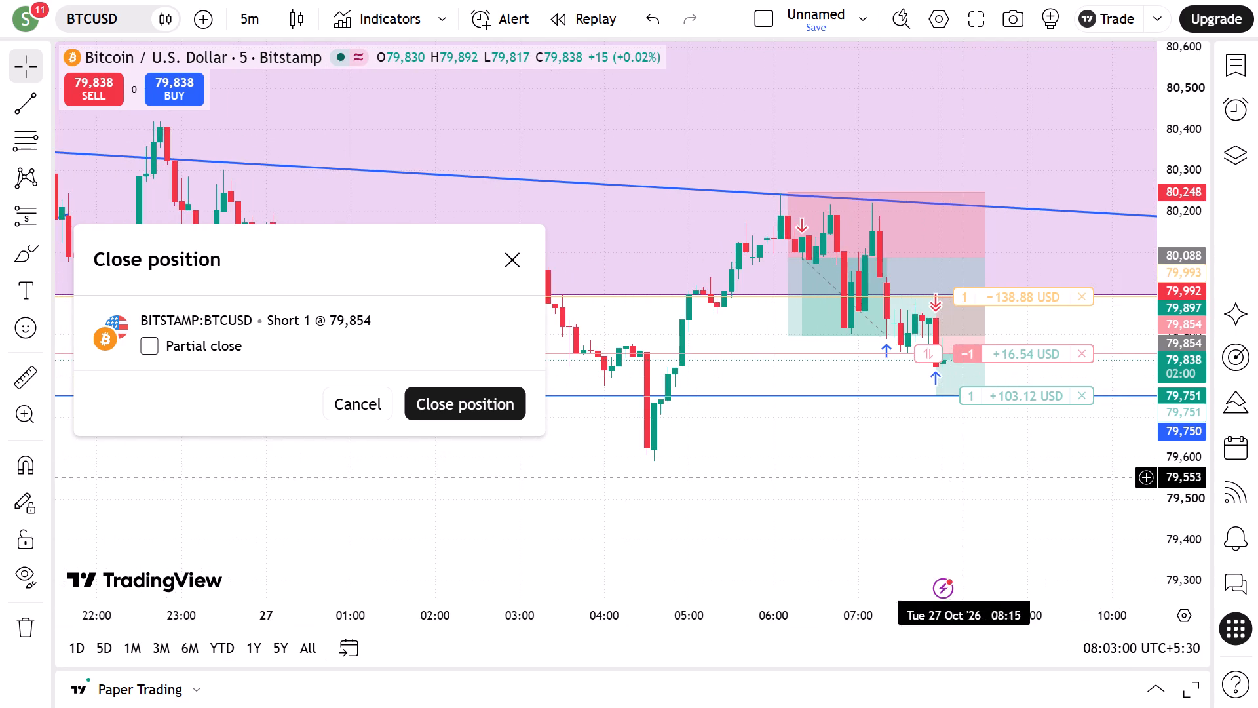
{"action": "scroll", "coordinate": [1046, 507], "scroll_direction": "up", "scroll_amount": 2}
{"action": "left_click_drag", "start_coordinate": [1048, 498], "coordinate": [940, 498]}
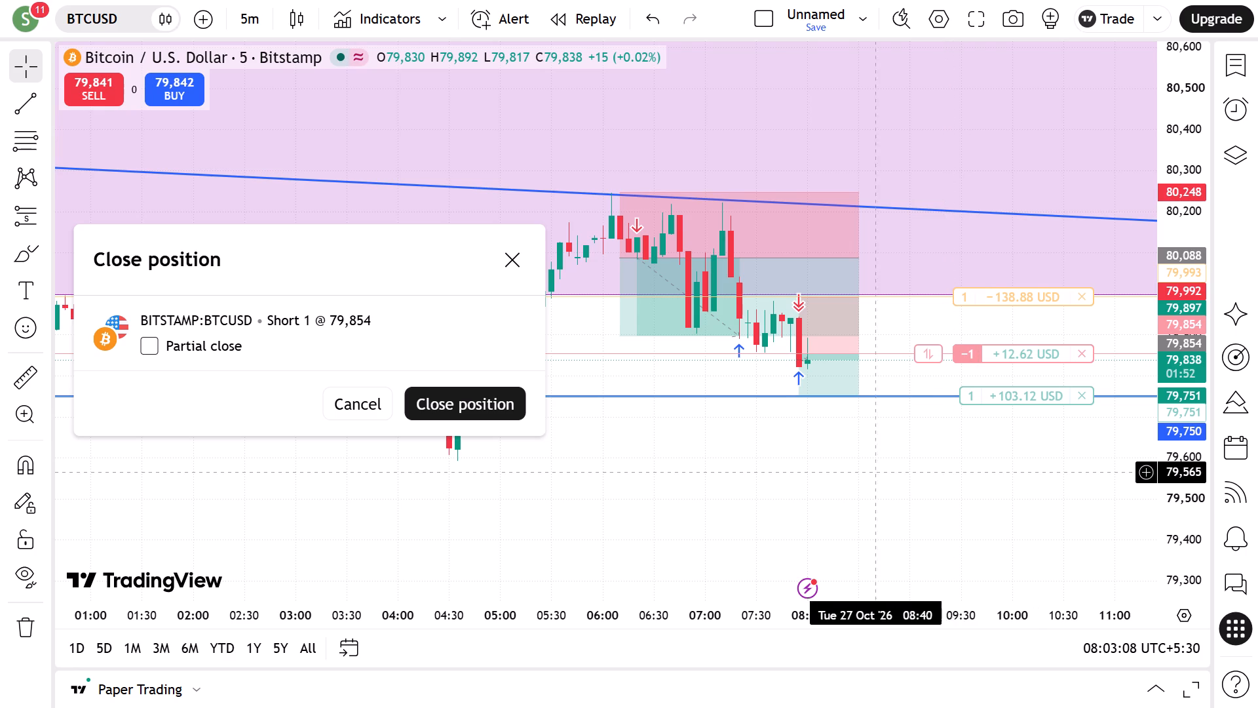
{"action": "scroll", "coordinate": [947, 475], "scroll_direction": "up", "scroll_amount": 3}
{"action": "scroll", "coordinate": [947, 475], "scroll_direction": "down", "scroll_amount": 2}
{"action": "scroll", "coordinate": [947, 475], "scroll_direction": "up", "scroll_amount": 2}
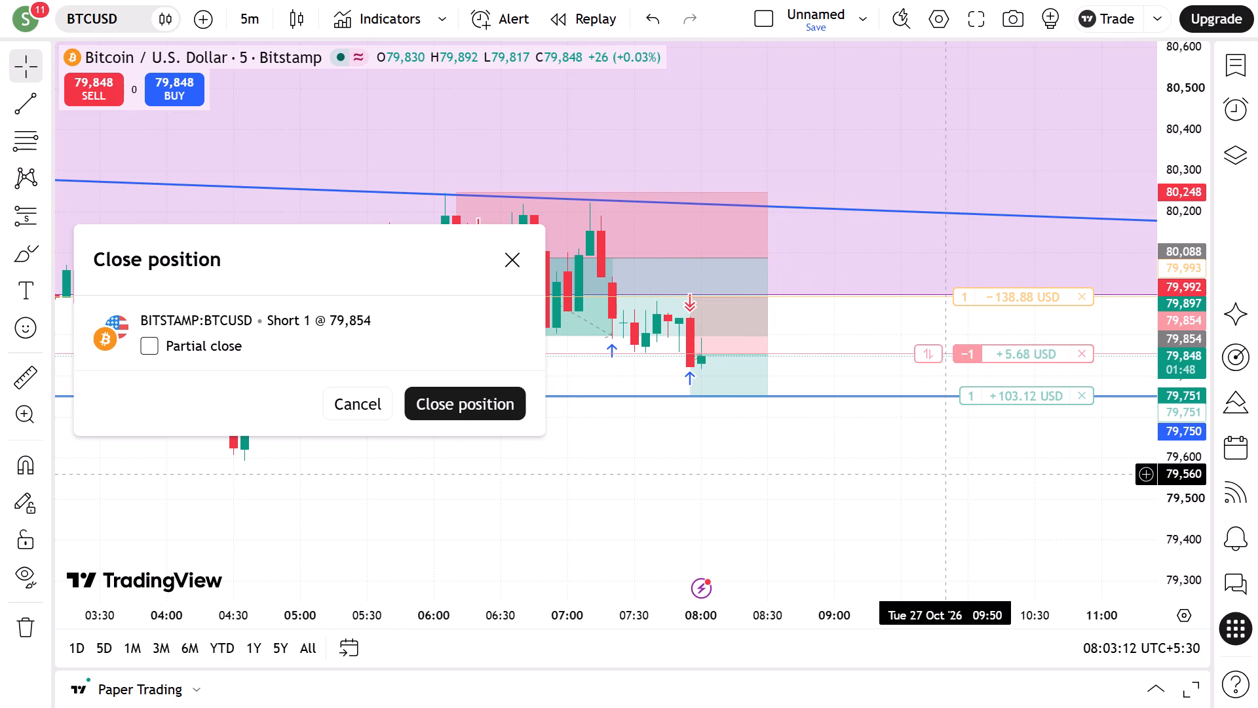
{"action": "scroll", "coordinate": [947, 475], "scroll_direction": "down", "scroll_amount": 2}
{"action": "scroll", "coordinate": [947, 475], "scroll_direction": "up", "scroll_amount": 1}
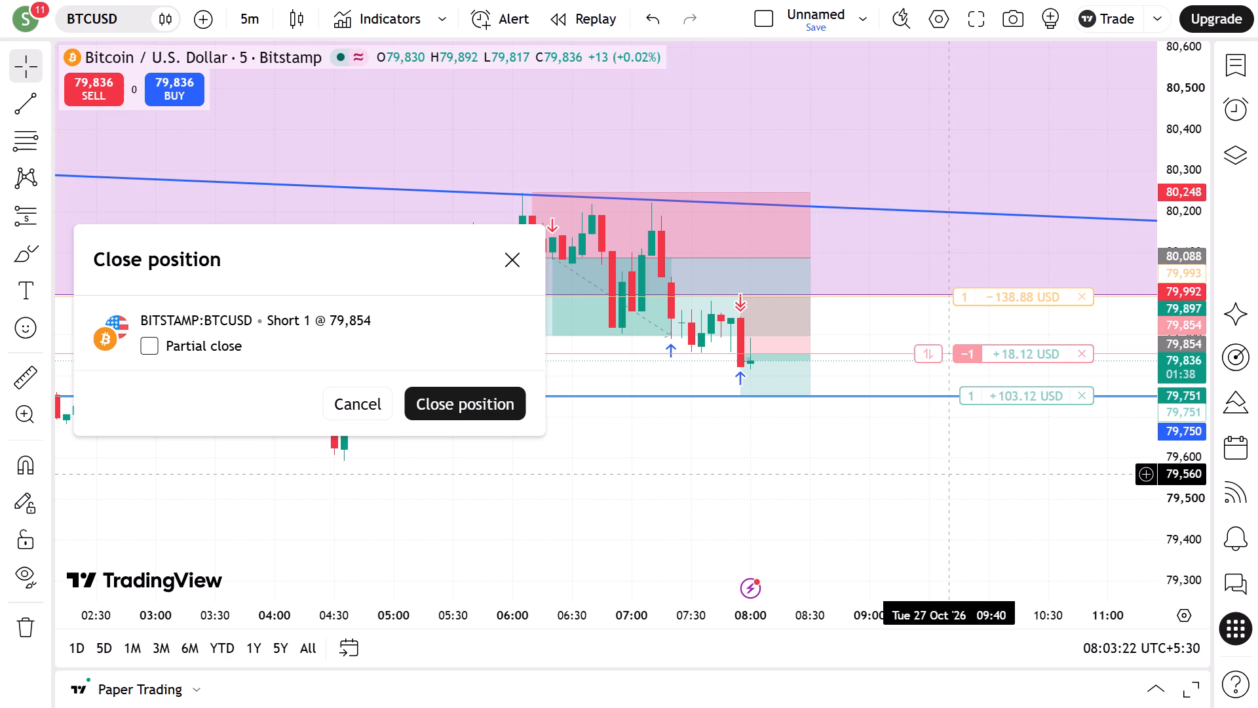
{"action": "scroll", "coordinate": [1097, 419], "scroll_direction": "down", "scroll_amount": 2}
{"action": "scroll", "coordinate": [1103, 419], "scroll_direction": "up", "scroll_amount": 1}
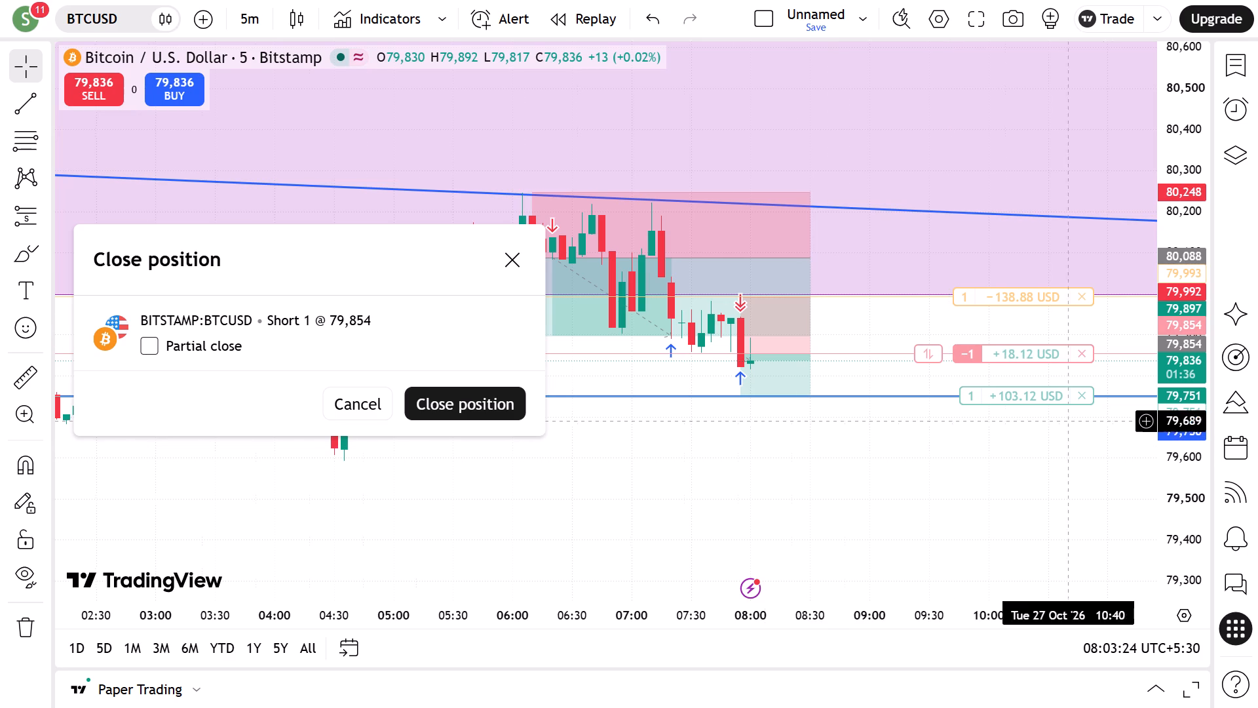
Examine the latest 5-minute candles between the short's stop loss at 79,993 and the blue support line, alongside the earlier price swings.
{"action": "scroll", "coordinate": [1103, 419], "scroll_direction": "up", "scroll_amount": 3}
{"action": "scroll", "coordinate": [1088, 490], "scroll_direction": "up", "scroll_amount": 1}
{"action": "scroll", "coordinate": [1088, 490], "scroll_direction": "down", "scroll_amount": 1}
{"action": "scroll", "coordinate": [1170, 434], "scroll_direction": "down", "scroll_amount": 1}
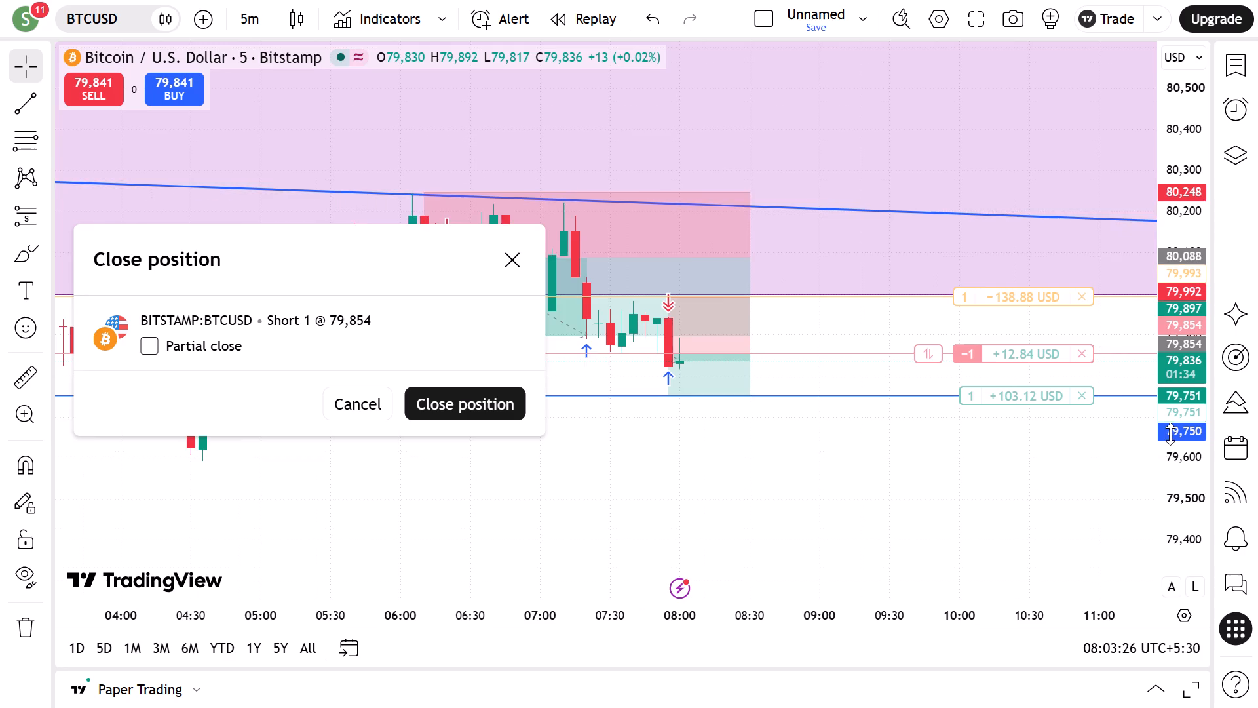
{"action": "scroll", "coordinate": [1170, 434], "scroll_direction": "down", "scroll_amount": 1}
{"action": "scroll", "coordinate": [1050, 459], "scroll_direction": "up", "scroll_amount": 1}
{"action": "scroll", "coordinate": [1050, 459], "scroll_direction": "down", "scroll_amount": 1}
{"action": "left_click_drag", "start_coordinate": [1078, 451], "coordinate": [1005, 483]}
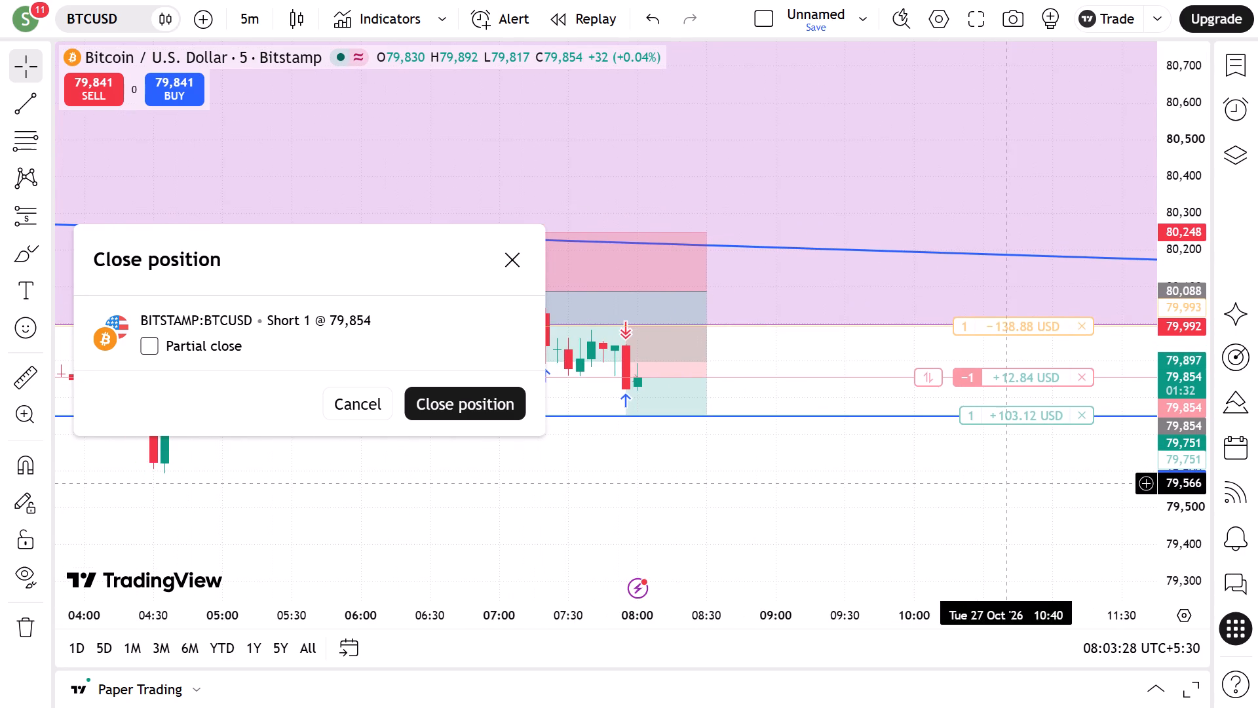
{"action": "scroll", "coordinate": [997, 485], "scroll_direction": "down", "scroll_amount": 1}
{"action": "scroll", "coordinate": [997, 485], "scroll_direction": "up", "scroll_amount": 1}
{"action": "left_click_drag", "start_coordinate": [909, 492], "coordinate": [980, 492]}
{"action": "scroll", "coordinate": [980, 492], "scroll_direction": "up", "scroll_amount": 2}
{"action": "scroll", "coordinate": [980, 492], "scroll_direction": "down", "scroll_amount": 1}
{"action": "scroll", "coordinate": [980, 492], "scroll_direction": "up", "scroll_amount": 1}
{"action": "scroll", "coordinate": [980, 492], "scroll_direction": "down", "scroll_amount": 1}
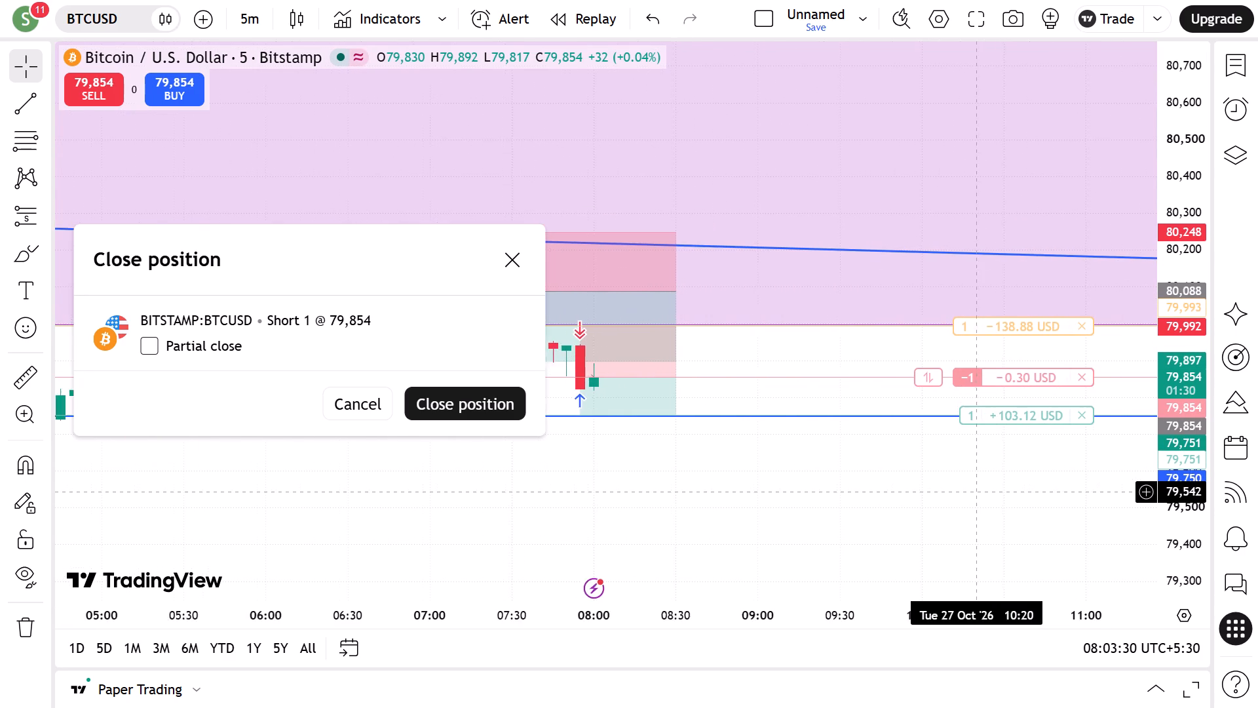
{"action": "scroll", "coordinate": [980, 492], "scroll_direction": "down", "scroll_amount": 1}
{"action": "scroll", "coordinate": [980, 492], "scroll_direction": "up", "scroll_amount": 3}
{"action": "scroll", "coordinate": [980, 492], "scroll_direction": "down", "scroll_amount": 3}
{"action": "left_click_drag", "start_coordinate": [800, 491], "coordinate": [980, 492]}
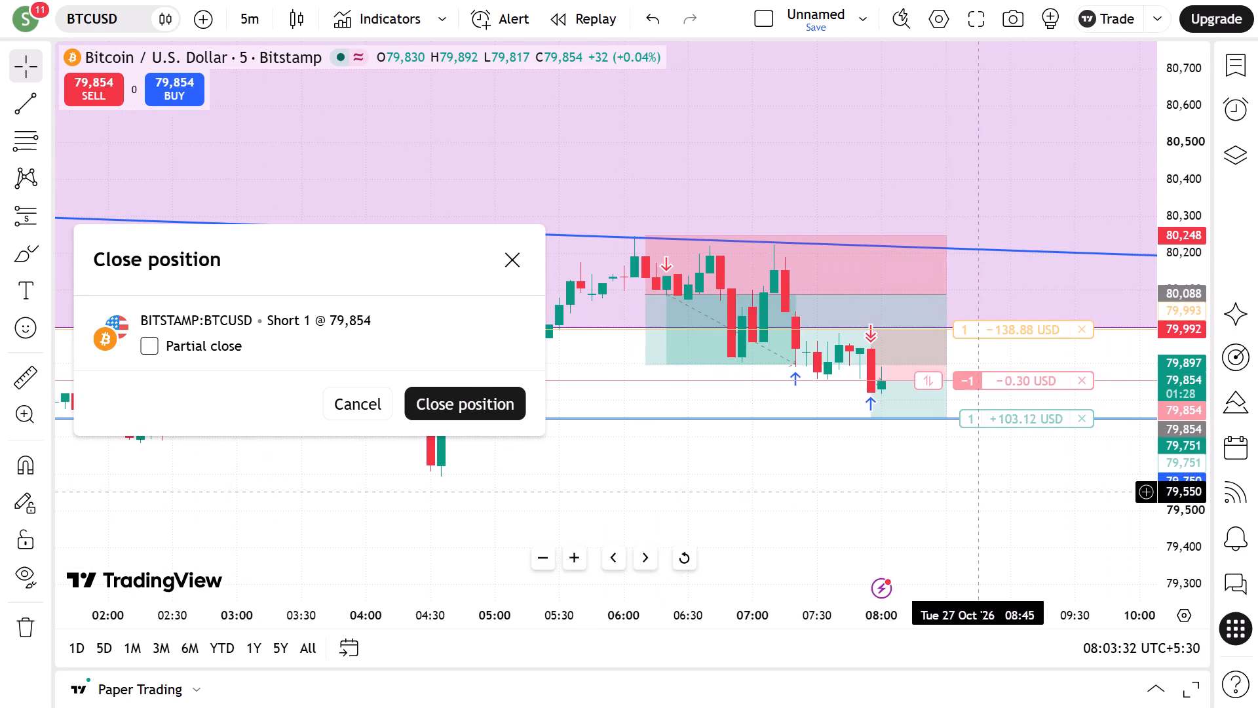
{"action": "scroll", "coordinate": [972, 494], "scroll_direction": "down", "scroll_amount": 3}
{"action": "scroll", "coordinate": [972, 494], "scroll_direction": "up", "scroll_amount": 3}
{"action": "scroll", "coordinate": [972, 494], "scroll_direction": "down", "scroll_amount": 4}
{"action": "left_click_drag", "start_coordinate": [1002, 493], "coordinate": [794, 489]}
{"action": "scroll", "coordinate": [841, 489], "scroll_direction": "up", "scroll_amount": 2}
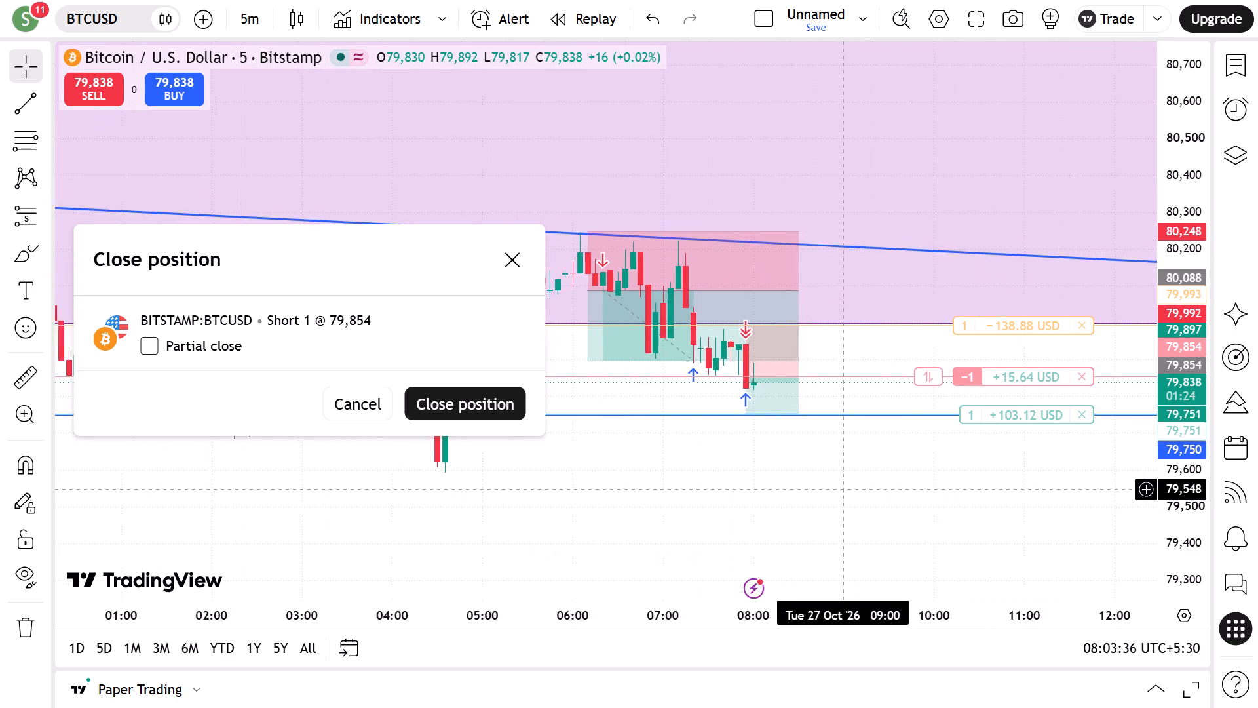
{"action": "left_click_drag", "start_coordinate": [803, 497], "coordinate": [927, 496]}
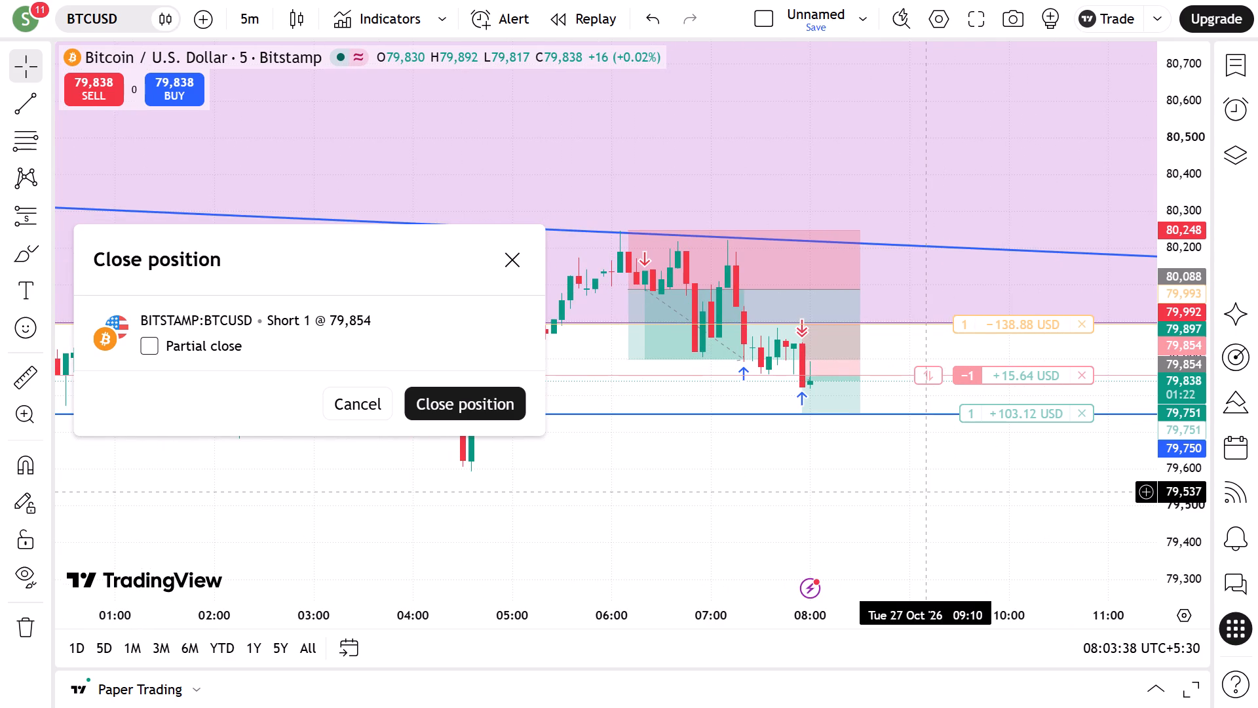
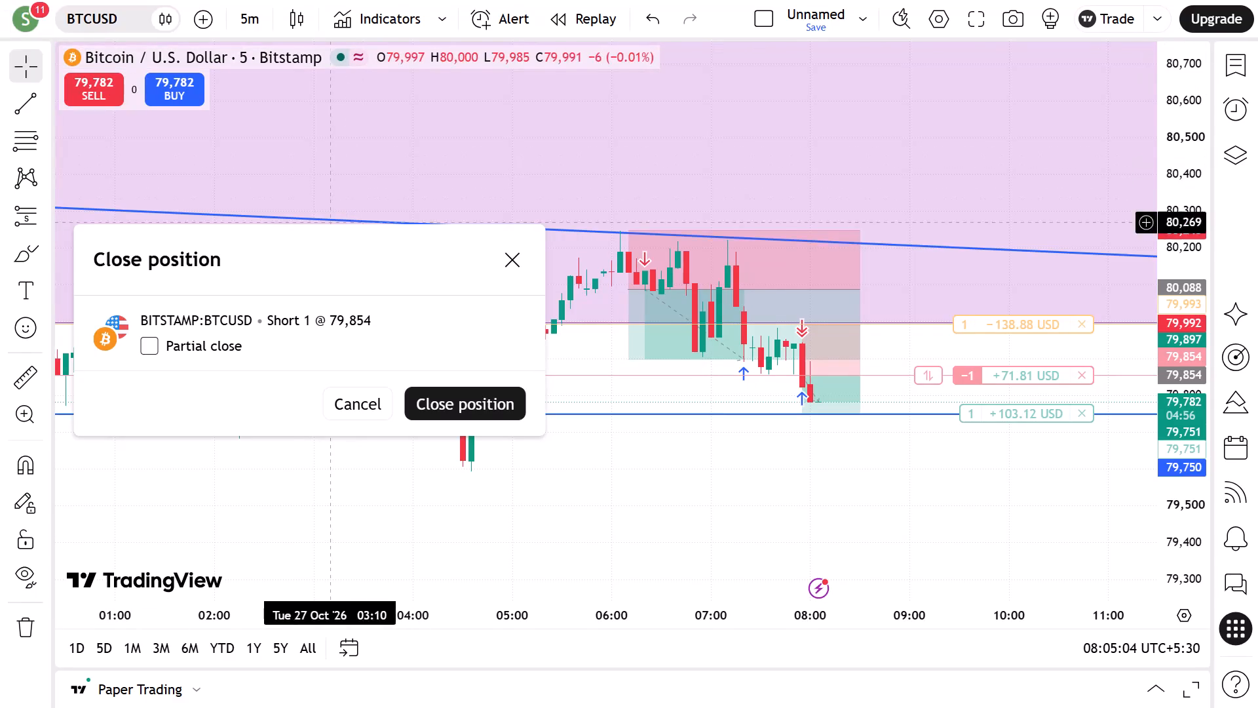
Move the Close position dialog clear of the candles and examine the 5-minute price action between the short's entry at 79,854 and the blue support line.
{"action": "left_click_drag", "start_coordinate": [329, 250], "coordinate": [595, 469]}
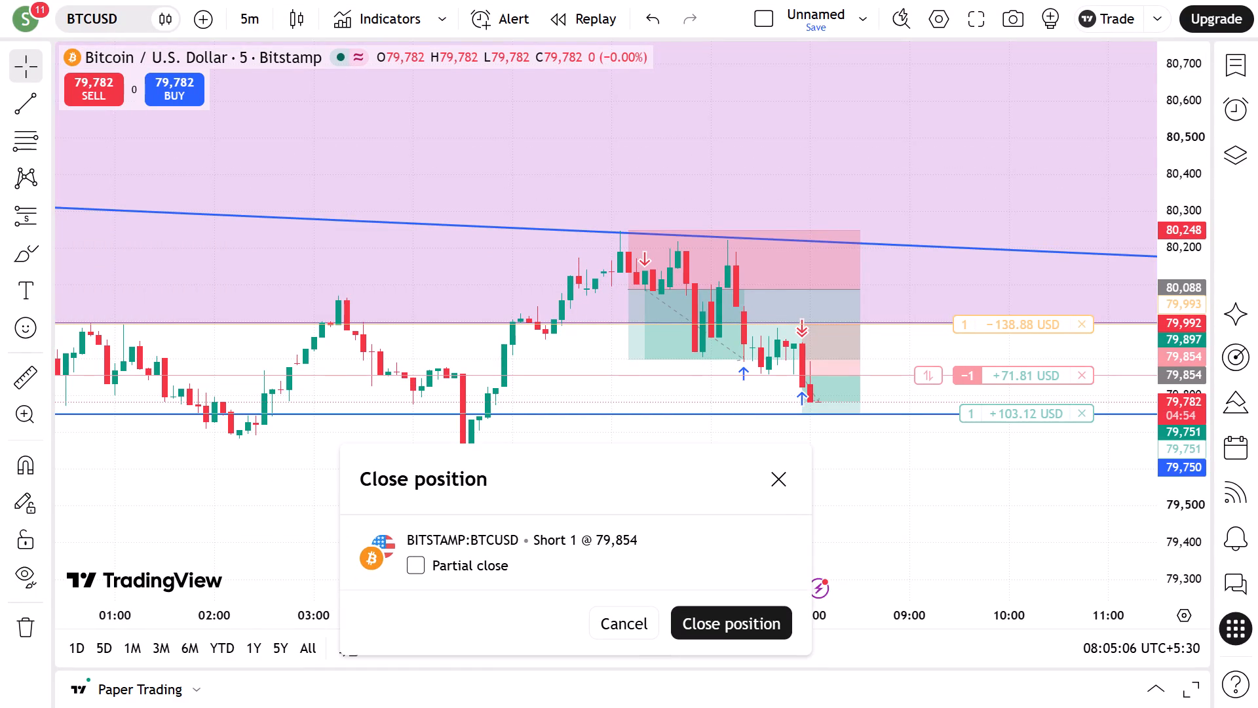
{"action": "scroll", "coordinate": [603, 446], "scroll_direction": "down", "scroll_amount": 1}
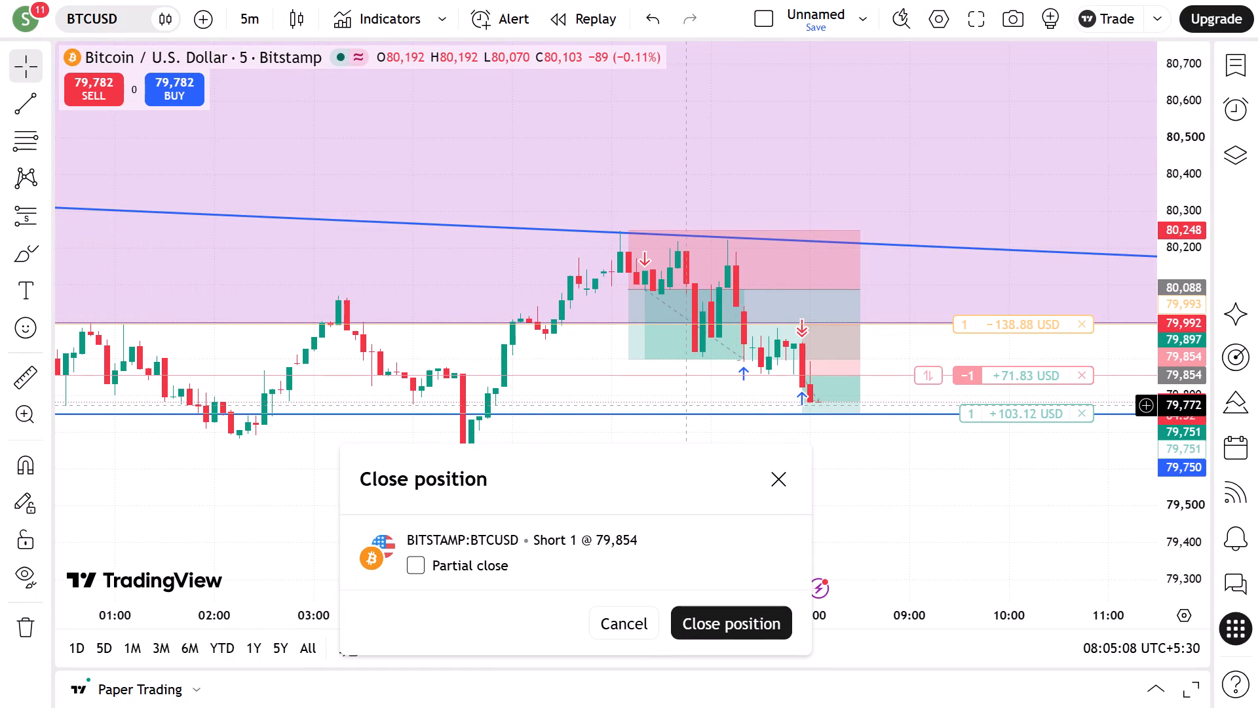
{"action": "scroll", "coordinate": [1191, 459], "scroll_direction": "up", "scroll_amount": 1}
{"action": "scroll", "coordinate": [1191, 459], "scroll_direction": "down", "scroll_amount": 1}
{"action": "left_click_drag", "start_coordinate": [1071, 496], "coordinate": [1080, 382]}
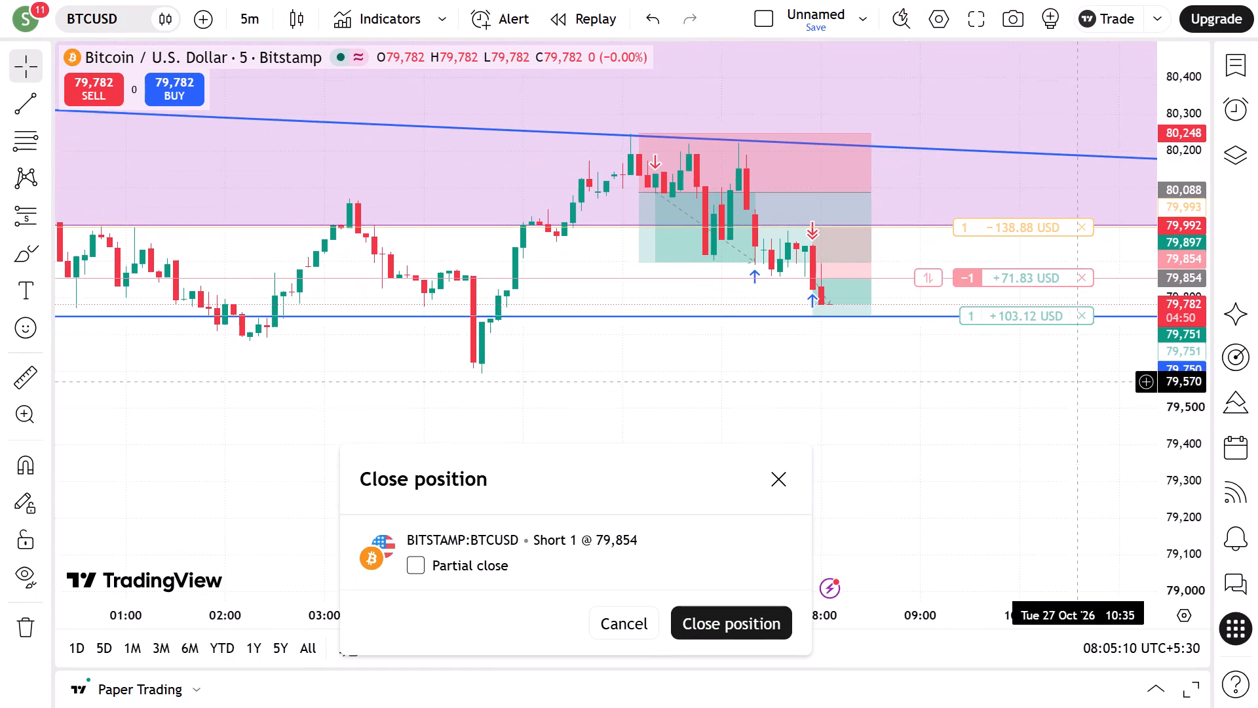
{"action": "left_click_drag", "start_coordinate": [1080, 382], "coordinate": [1081, 381]}
{"action": "scroll", "coordinate": [951, 421], "scroll_direction": "up", "scroll_amount": 2}
{"action": "left_click_drag", "start_coordinate": [792, 372], "coordinate": [909, 361]}
{"action": "scroll", "coordinate": [982, 415], "scroll_direction": "up", "scroll_amount": 1}
{"action": "scroll", "coordinate": [1185, 383], "scroll_direction": "up", "scroll_amount": 5}
{"action": "scroll", "coordinate": [963, 395], "scroll_direction": "up", "scroll_amount": 3}
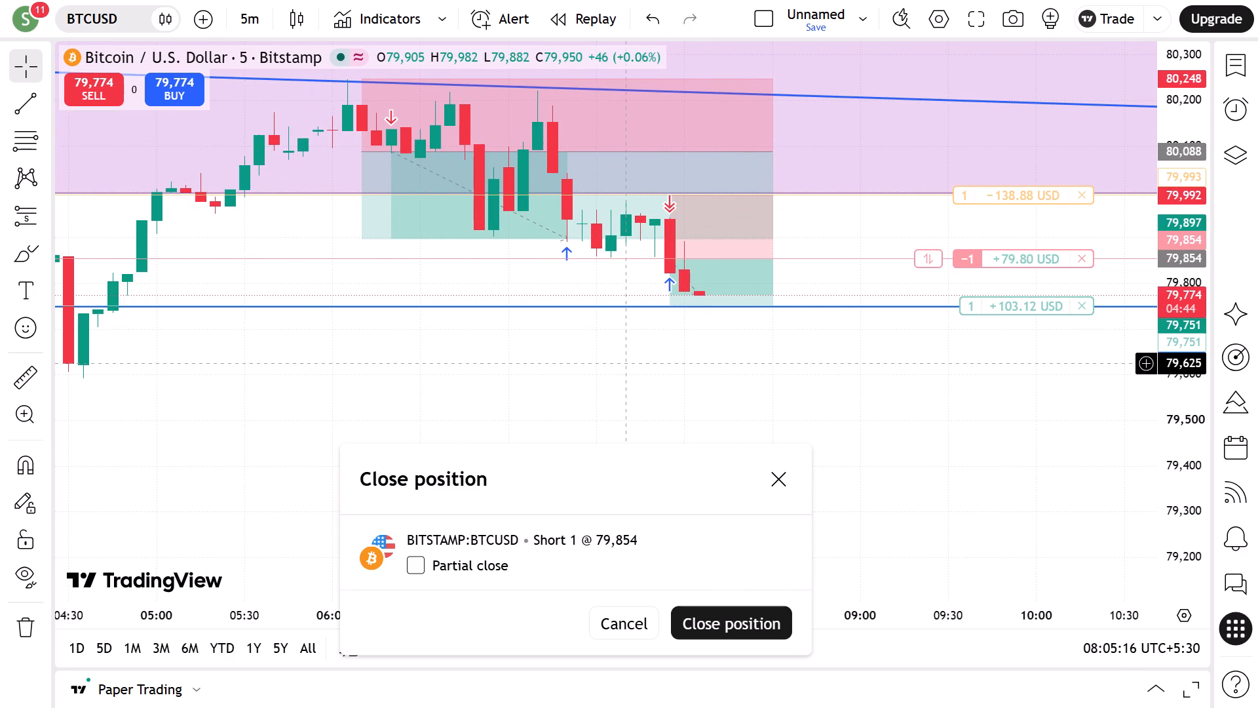
{"action": "scroll", "coordinate": [1047, 403], "scroll_direction": "down", "scroll_amount": 3}
{"action": "scroll", "coordinate": [1049, 403], "scroll_direction": "up", "scroll_amount": 1}
{"action": "left_click_drag", "start_coordinate": [1019, 407], "coordinate": [1014, 492]}
{"action": "scroll", "coordinate": [1172, 390], "scroll_direction": "down", "scroll_amount": 3}
{"action": "scroll", "coordinate": [930, 486], "scroll_direction": "down", "scroll_amount": 3}
{"action": "left_click_drag", "start_coordinate": [991, 481], "coordinate": [961, 481]}
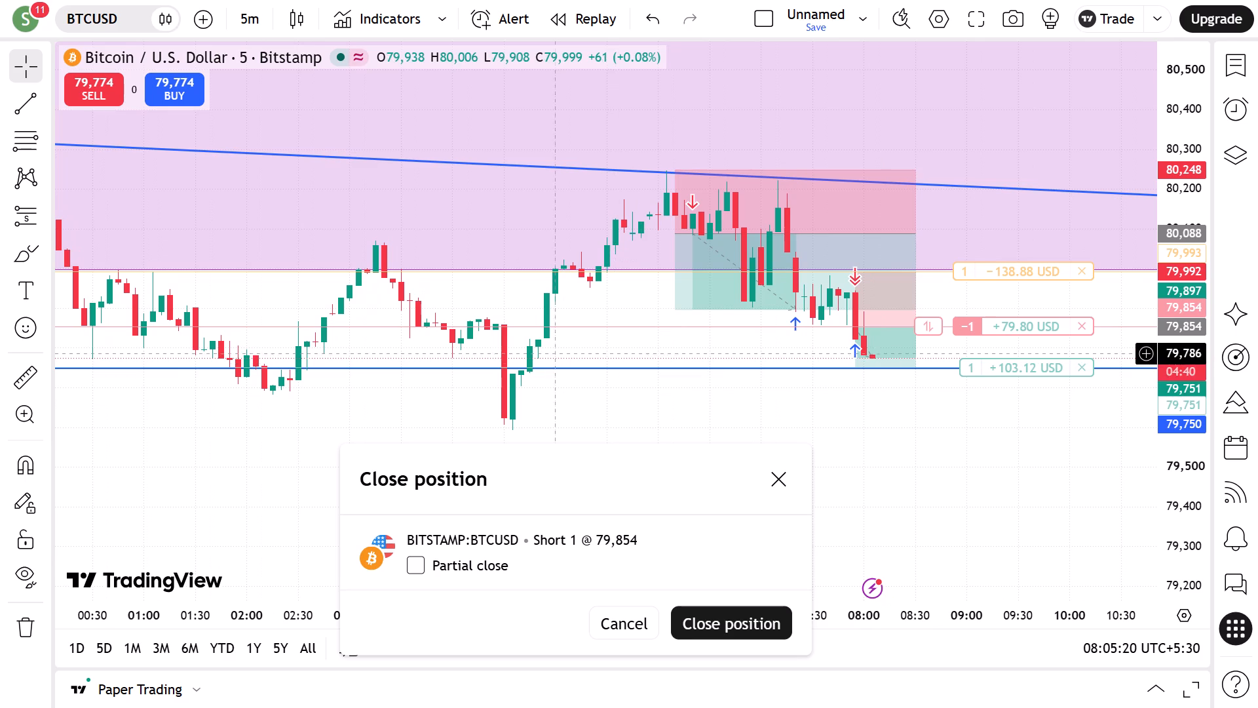
{"action": "scroll", "coordinate": [1175, 401], "scroll_direction": "up", "scroll_amount": 4}
{"action": "scroll", "coordinate": [1175, 401], "scroll_direction": "down", "scroll_amount": 1}
{"action": "scroll", "coordinate": [1175, 401], "scroll_direction": "up", "scroll_amount": 3}
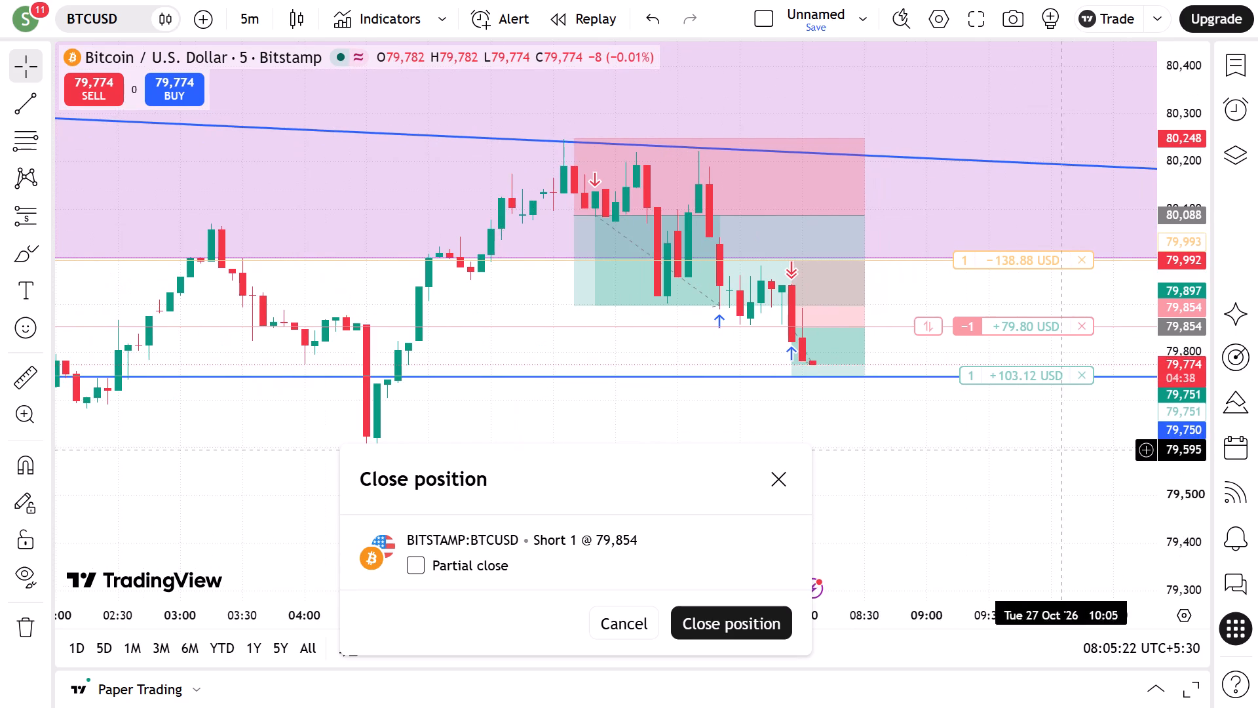
{"action": "left_click_drag", "start_coordinate": [895, 442], "coordinate": [841, 460]}
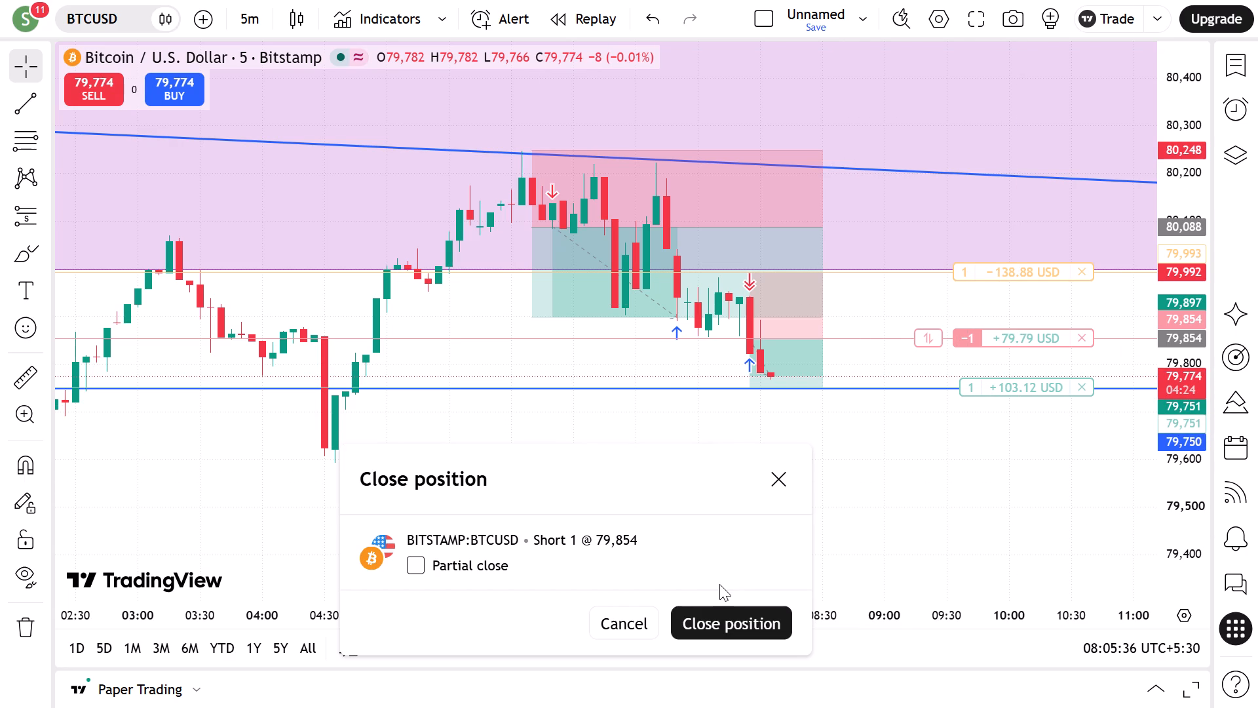
Switch BTCUSD to the 1-minute interval and examine the latest candles against the short's take profit at 79,751.
{"action": "key", "text": "1"}
{"action": "key", "text": "Return"}
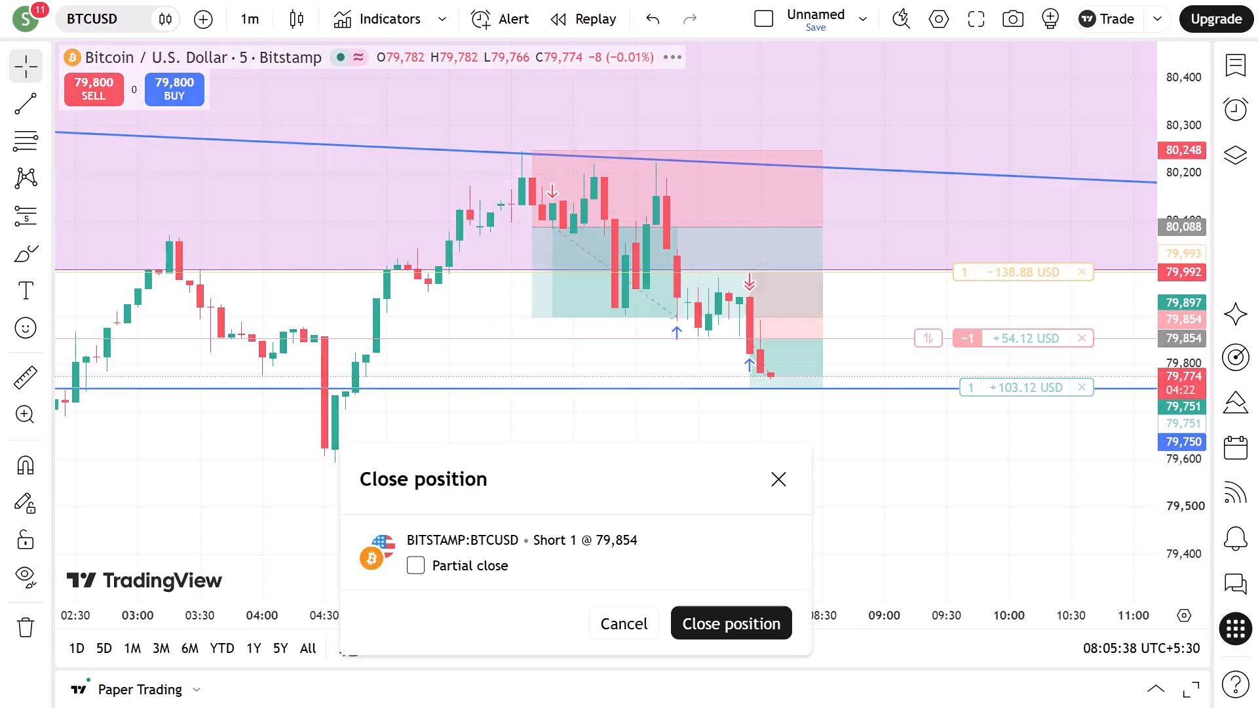
{"action": "scroll", "coordinate": [953, 471], "scroll_direction": "down", "scroll_amount": 4}
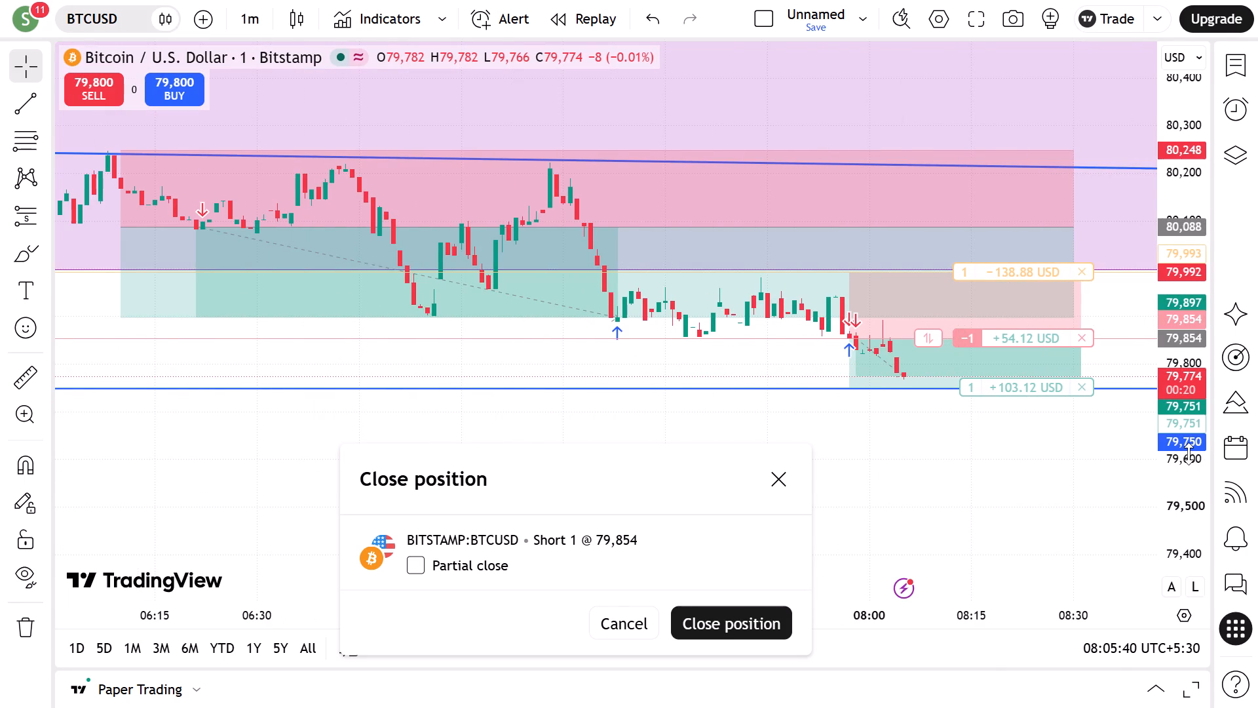
{"action": "scroll", "coordinate": [1189, 454], "scroll_direction": "up", "scroll_amount": 5}
{"action": "left_click_drag", "start_coordinate": [1004, 507], "coordinate": [898, 503]}
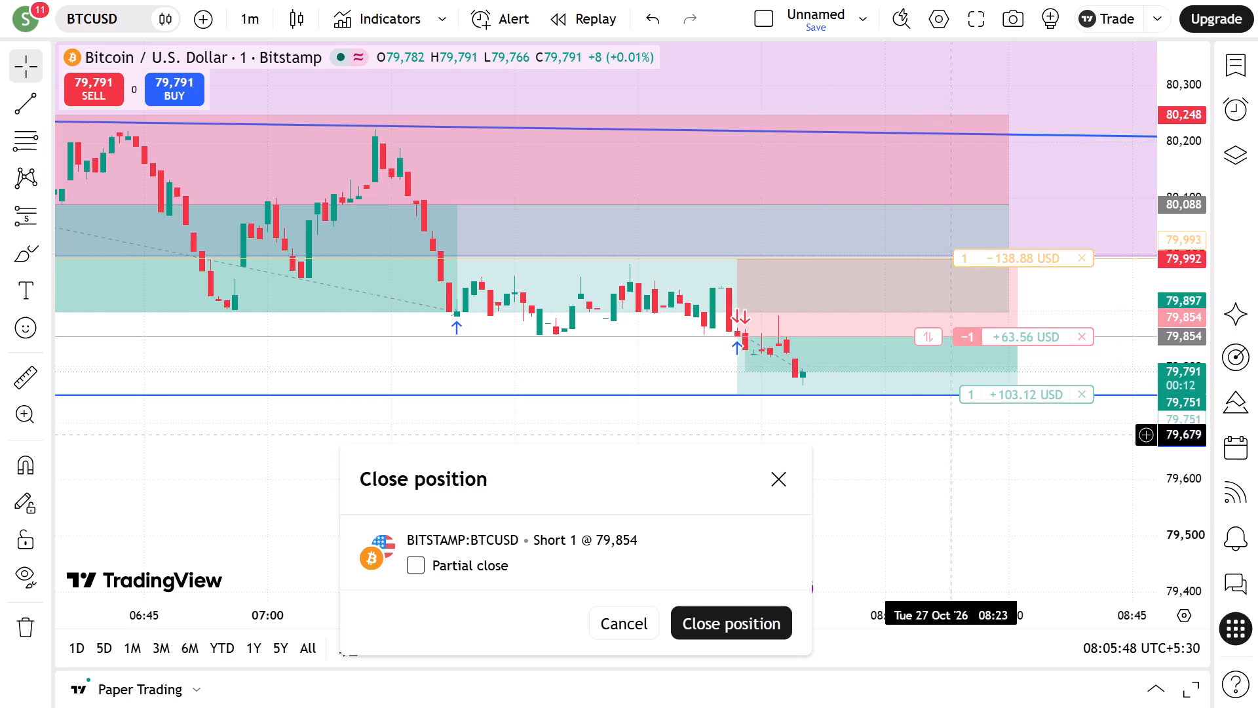
Close the entire 1-unit BTCUSD short position at market.
{"action": "left_click", "coordinate": [752, 616]}
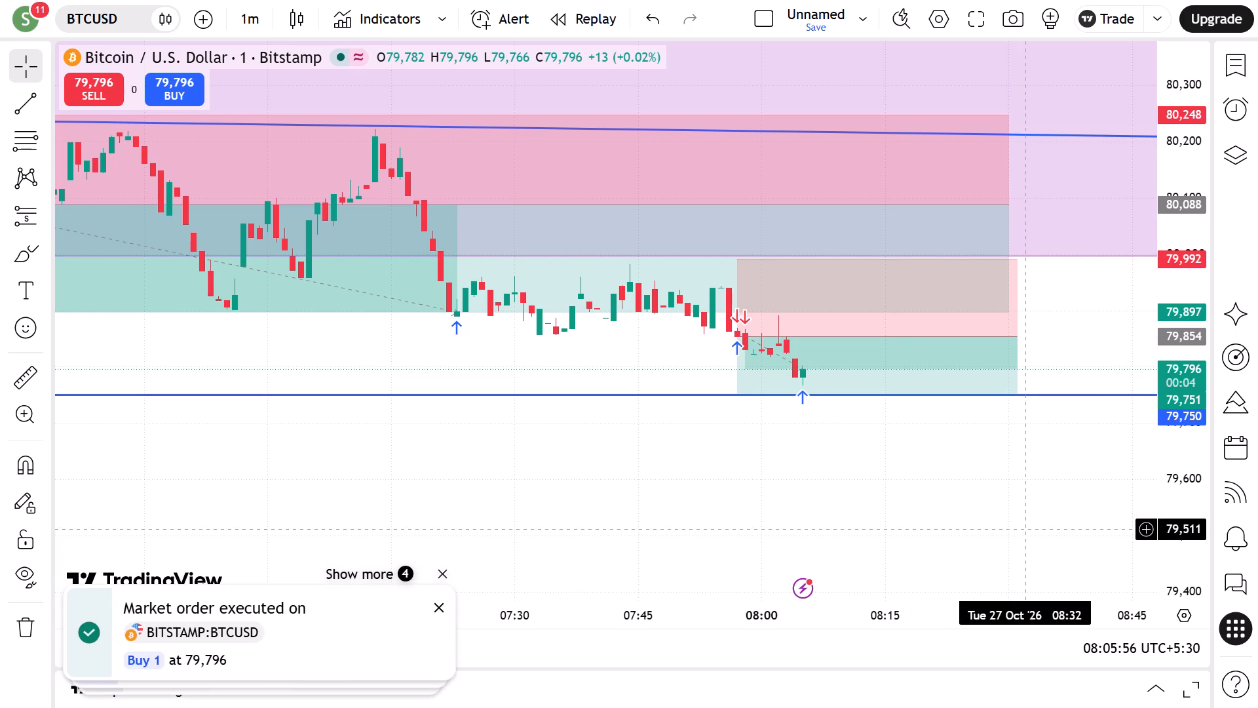
Dismiss the order-execution notifications covering the lower part of the chart.
{"action": "scroll", "coordinate": [886, 508], "scroll_direction": "down", "scroll_amount": 4}
{"action": "scroll", "coordinate": [905, 507], "scroll_direction": "up", "scroll_amount": 4}
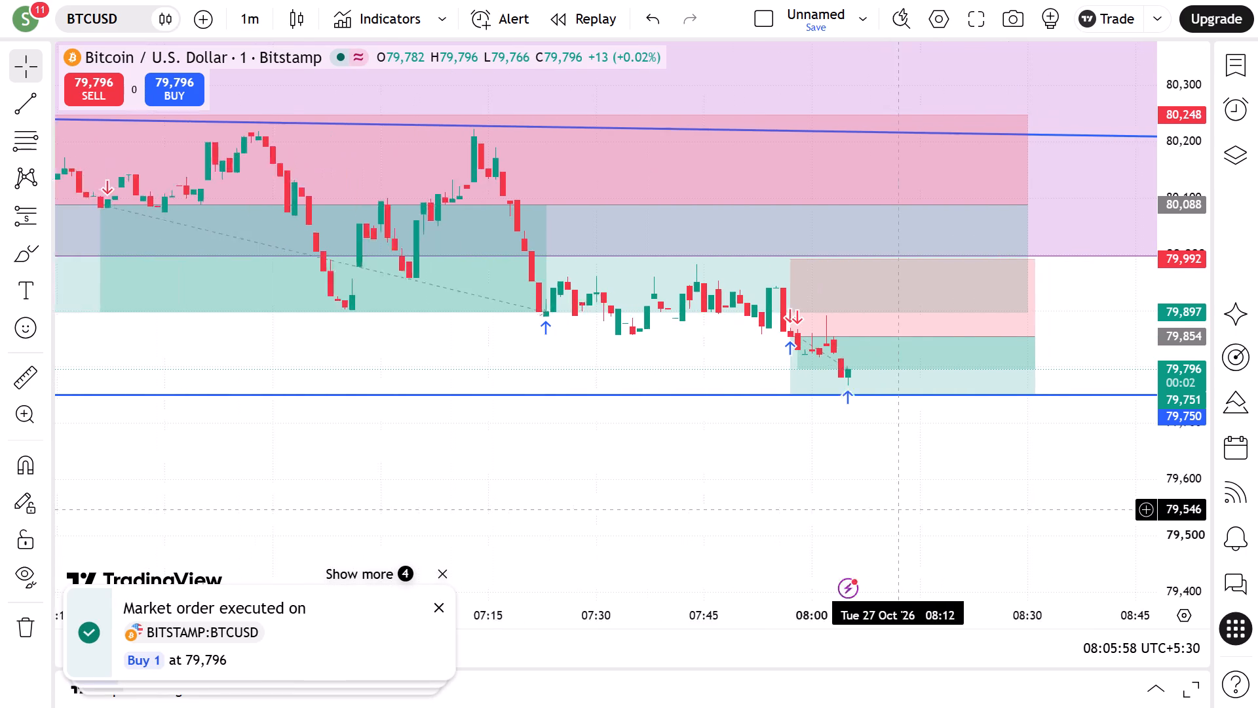
{"action": "left_click", "coordinate": [1172, 440]}
{"action": "left_click", "coordinate": [1173, 444]}
{"action": "scroll", "coordinate": [913, 450], "scroll_direction": "up", "scroll_amount": 3}
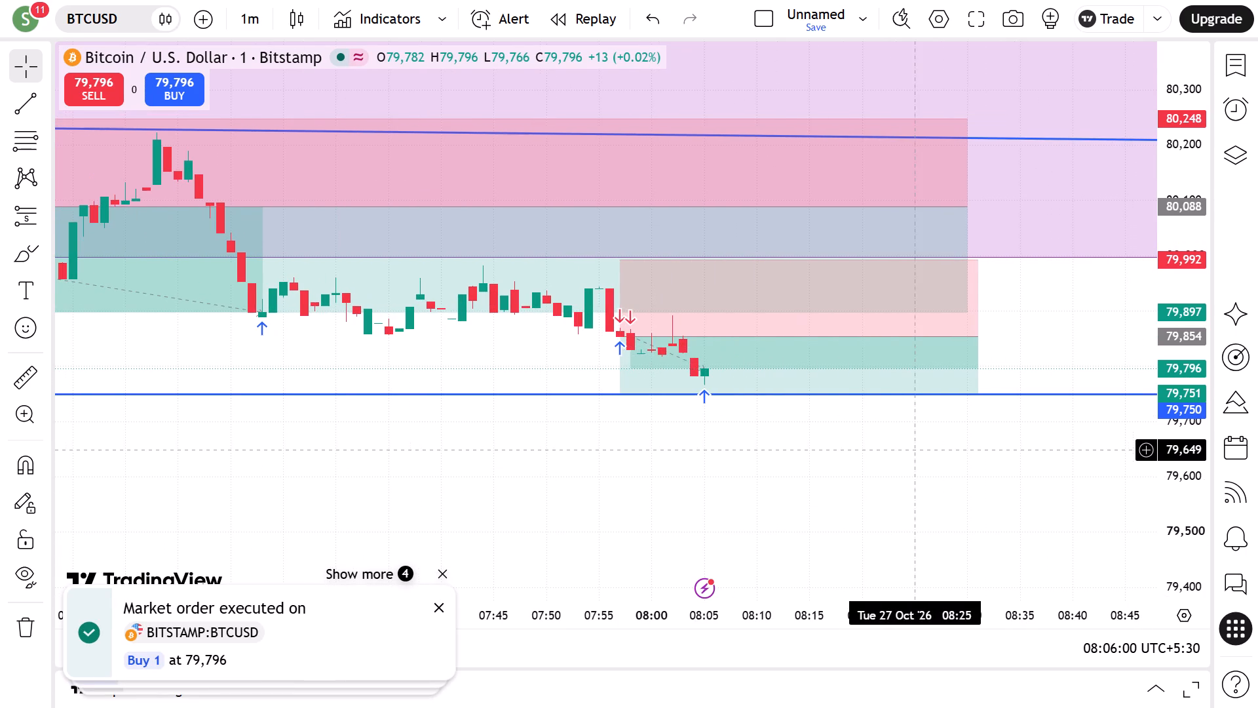
{"action": "left_click", "coordinate": [440, 573]}
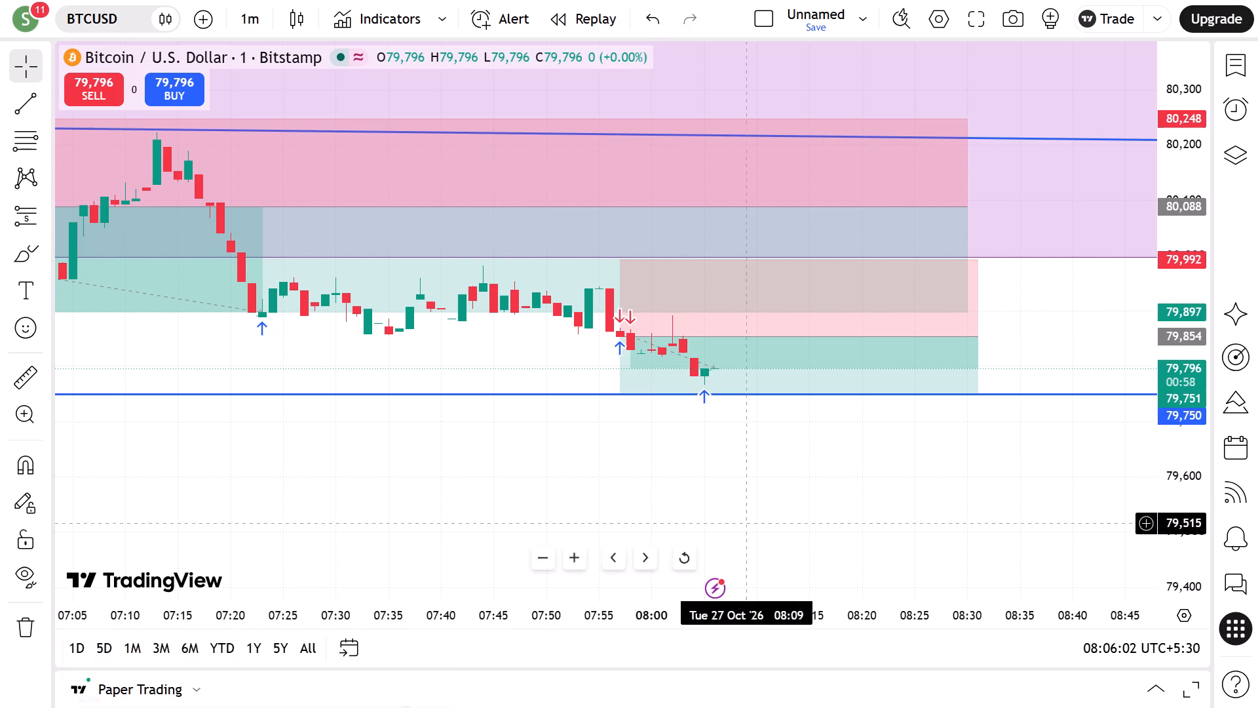
Return the BTCUSD chart to the 5-minute interval, with the closed short and the blue support line in view.
{"action": "scroll", "coordinate": [894, 538], "scroll_direction": "down", "scroll_amount": 1}
{"action": "scroll", "coordinate": [894, 538], "scroll_direction": "up", "scroll_amount": 1}
{"action": "scroll", "coordinate": [894, 538], "scroll_direction": "down", "scroll_amount": 1}
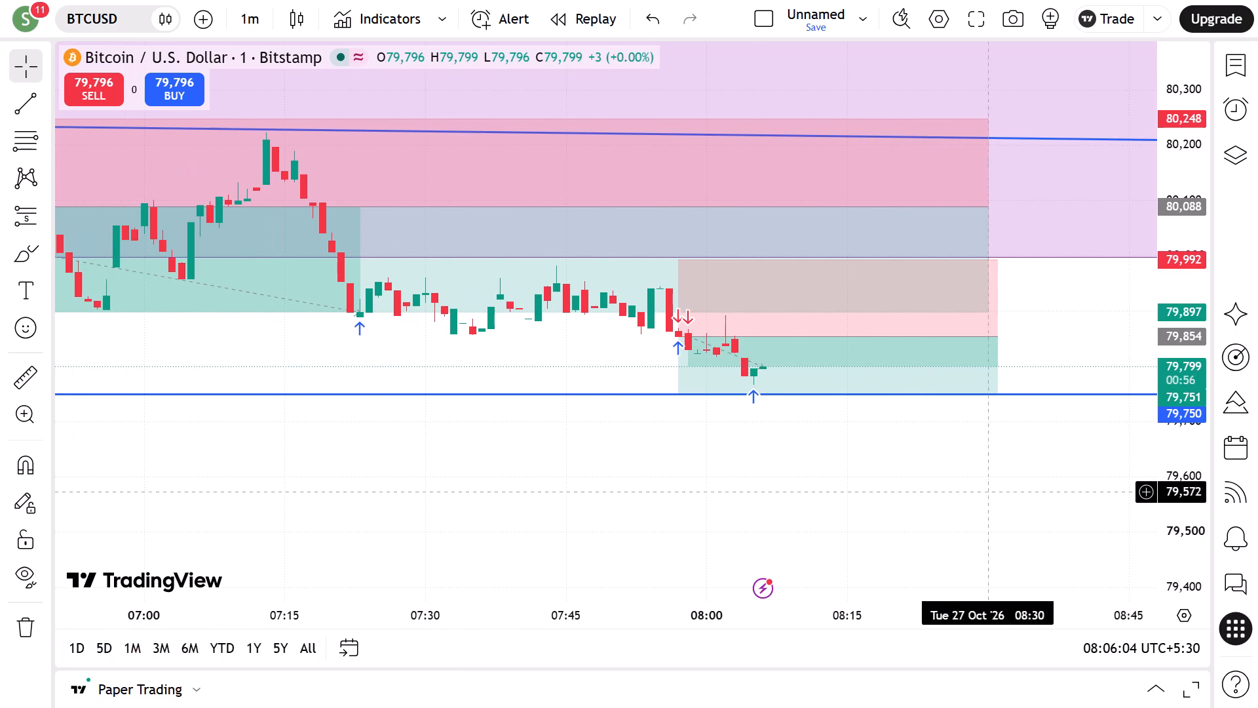
{"action": "scroll", "coordinate": [1165, 382], "scroll_direction": "up", "scroll_amount": 2}
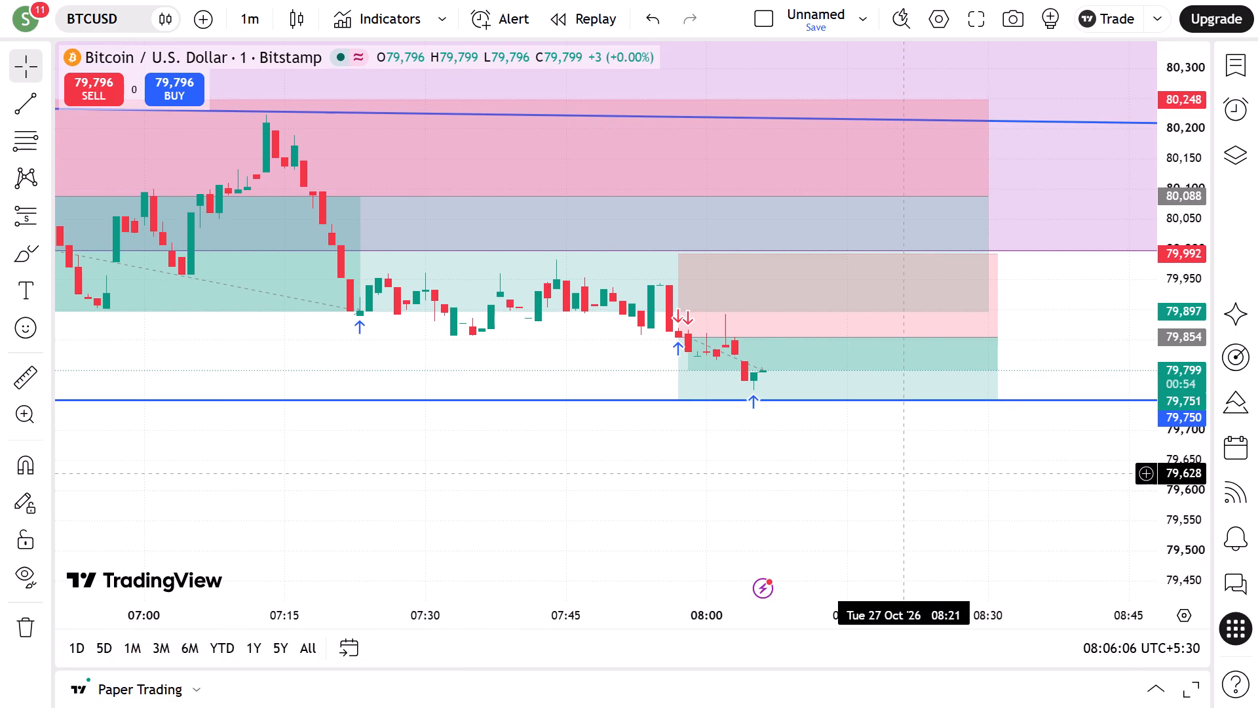
{"action": "key", "text": "5"}
{"action": "key", "text": "Return"}
{"action": "scroll", "coordinate": [857, 484], "scroll_direction": "up", "scroll_amount": 2}
{"action": "scroll", "coordinate": [853, 484], "scroll_direction": "down", "scroll_amount": 1}
{"action": "scroll", "coordinate": [853, 484], "scroll_direction": "up", "scroll_amount": 1}
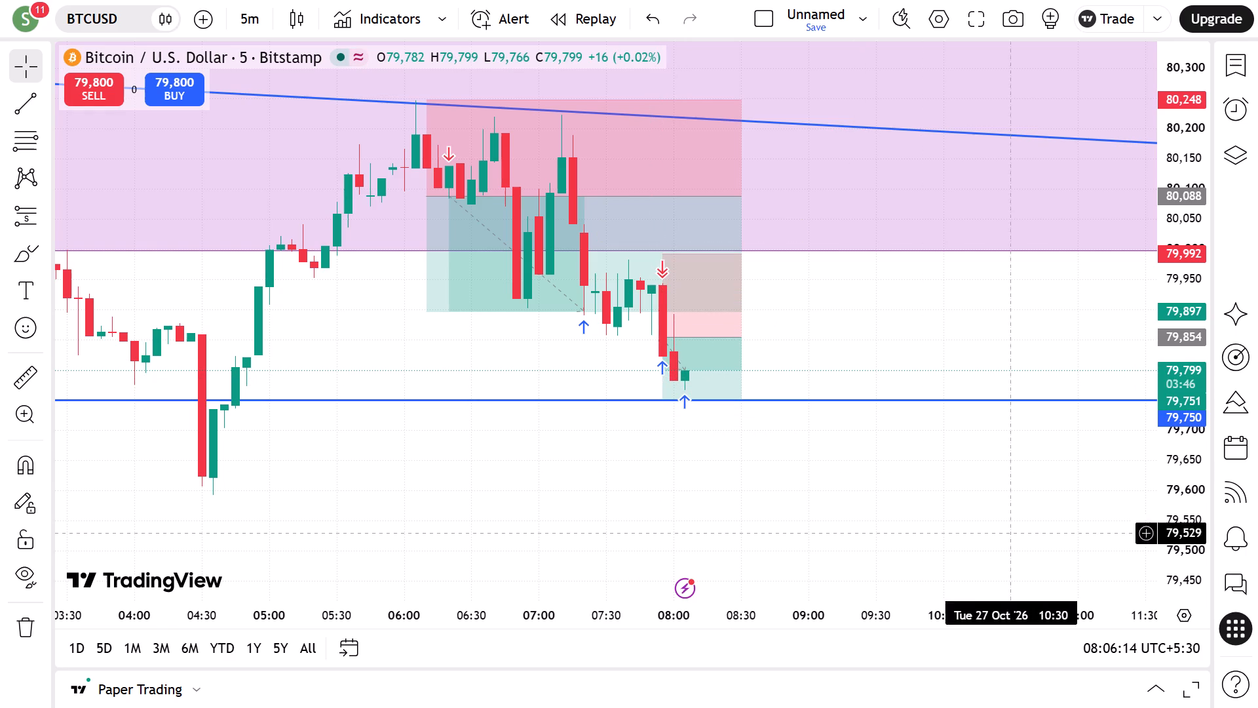
Review the realized results of closed trades in the Paper Trading balance history, then return to the chart.
{"action": "left_click", "coordinate": [1147, 682]}
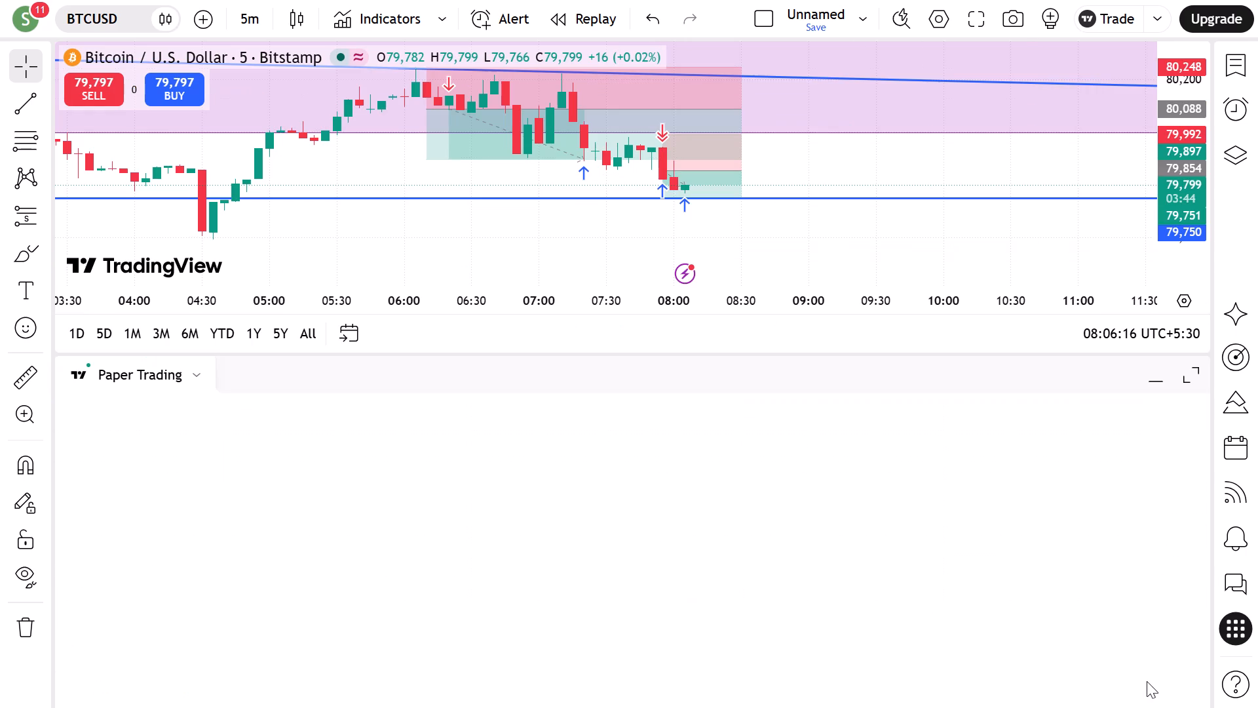
{"action": "left_click", "coordinate": [1195, 380]}
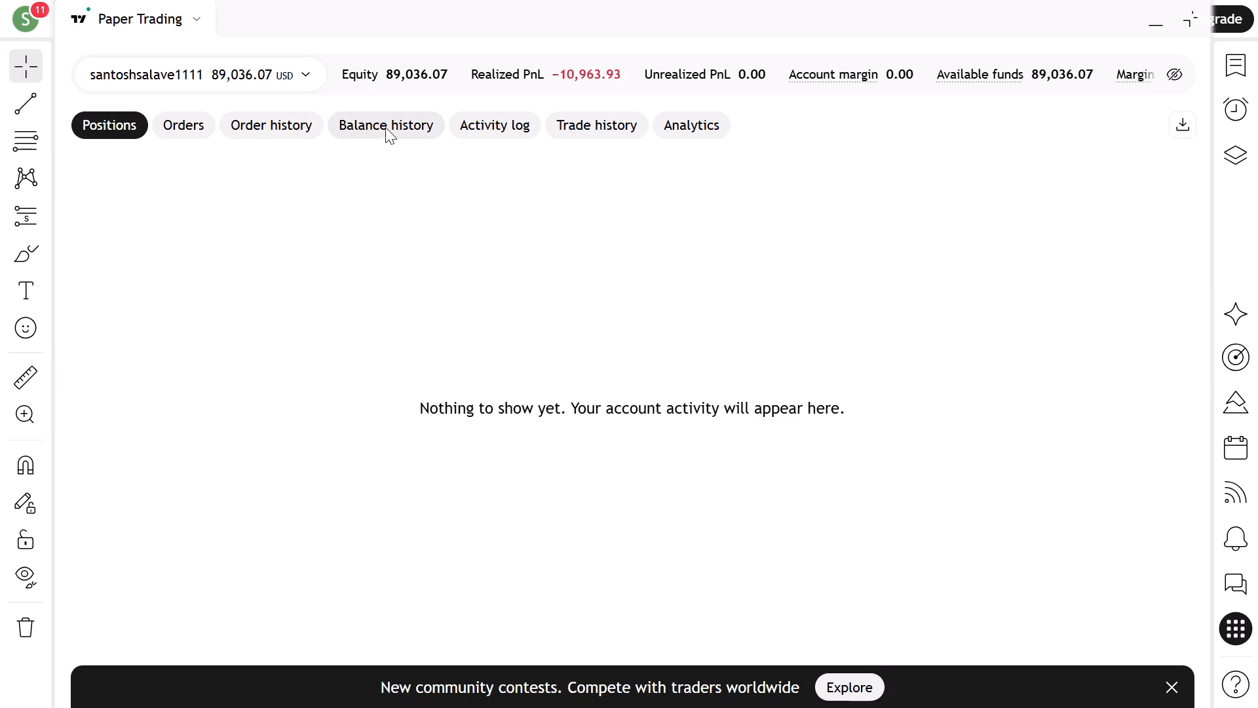
{"action": "left_click", "coordinate": [386, 130]}
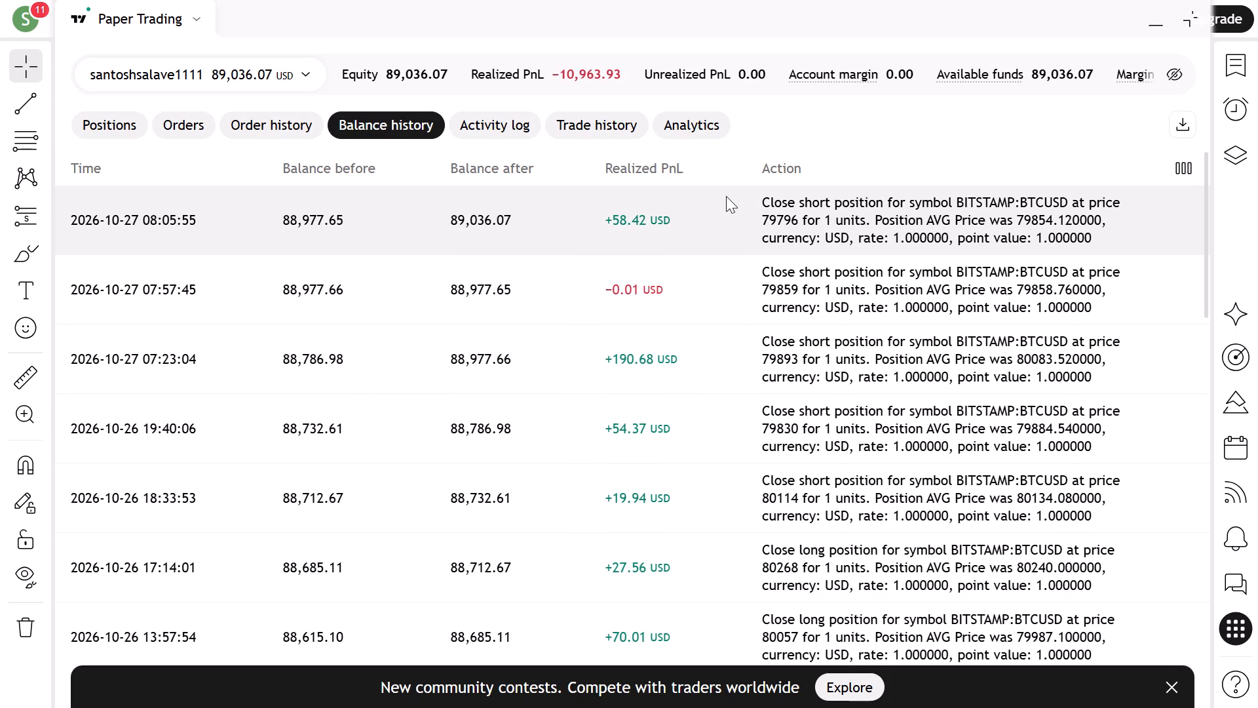
{"action": "scroll", "coordinate": [681, 431], "scroll_direction": "down", "scroll_amount": 4}
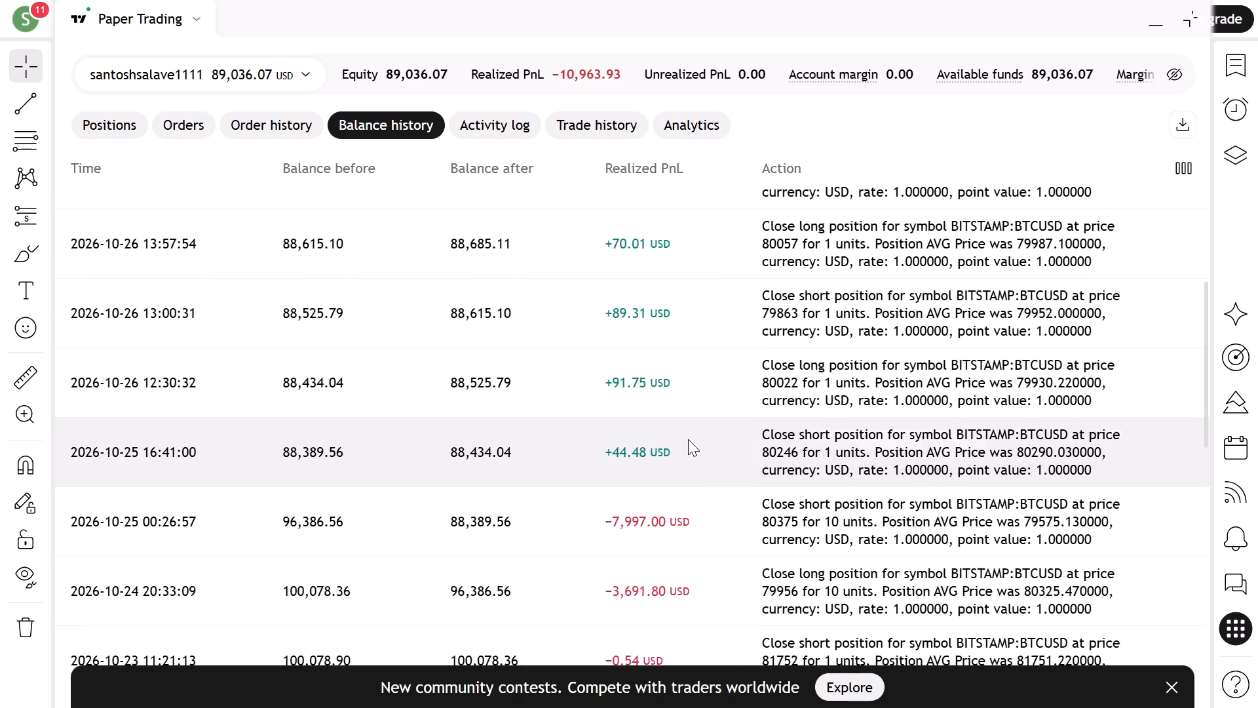
{"action": "scroll", "coordinate": [714, 463], "scroll_direction": "up", "scroll_amount": 1}
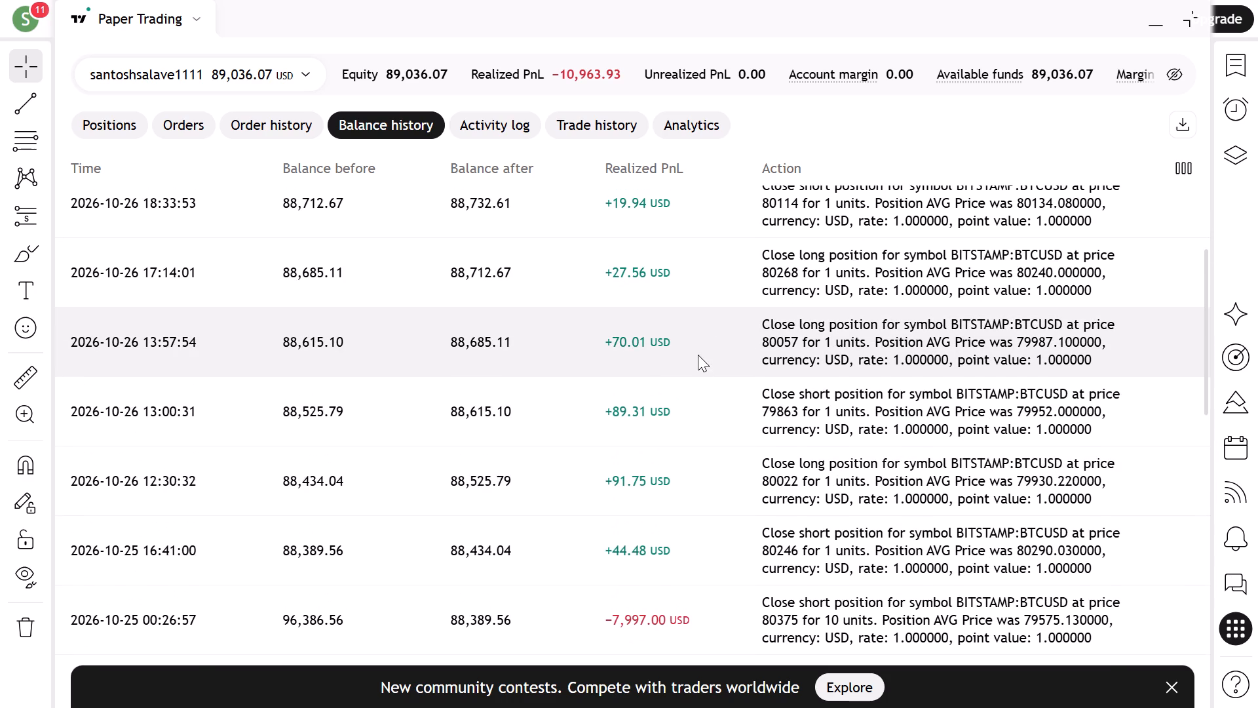
{"action": "scroll", "coordinate": [708, 274], "scroll_direction": "up", "scroll_amount": 3}
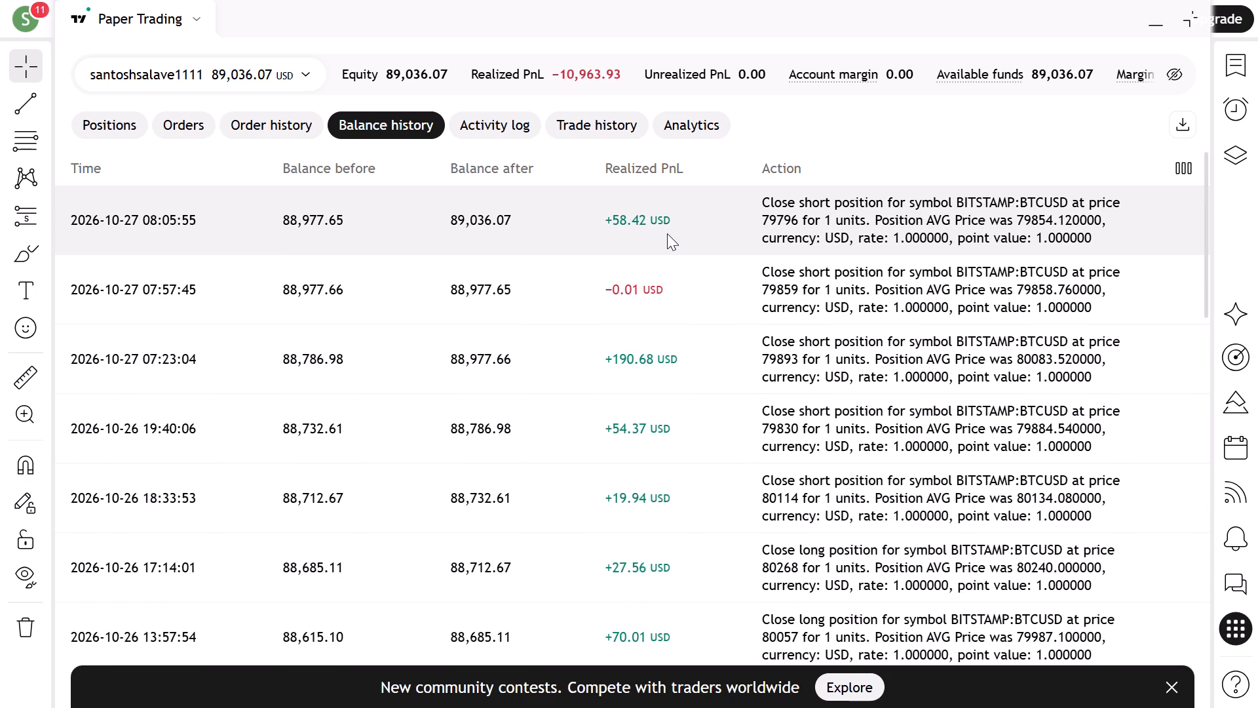
{"action": "left_click", "coordinate": [1144, 31]}
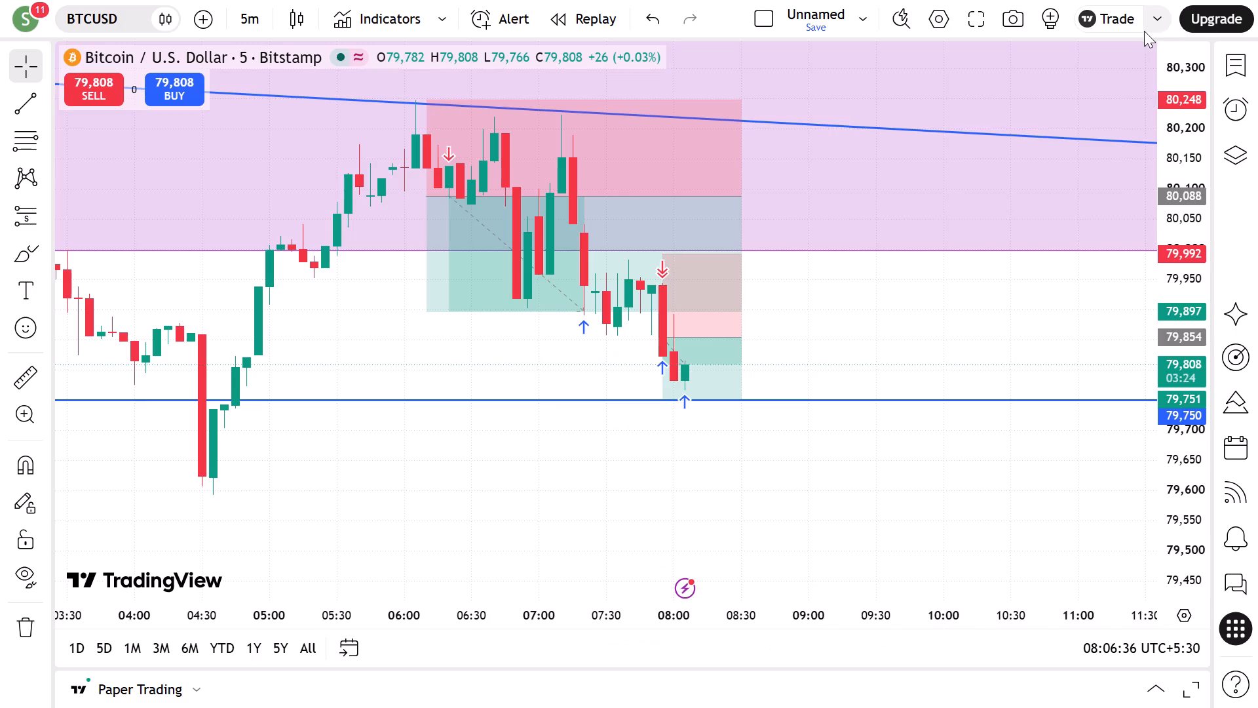
Shorten the earlier short position drawing, with its entry at 80,088, so that it ends at 07:30.
{"action": "scroll", "coordinate": [832, 509], "scroll_direction": "up", "scroll_amount": 2}
{"action": "left_click_drag", "start_coordinate": [639, 510], "coordinate": [798, 513]}
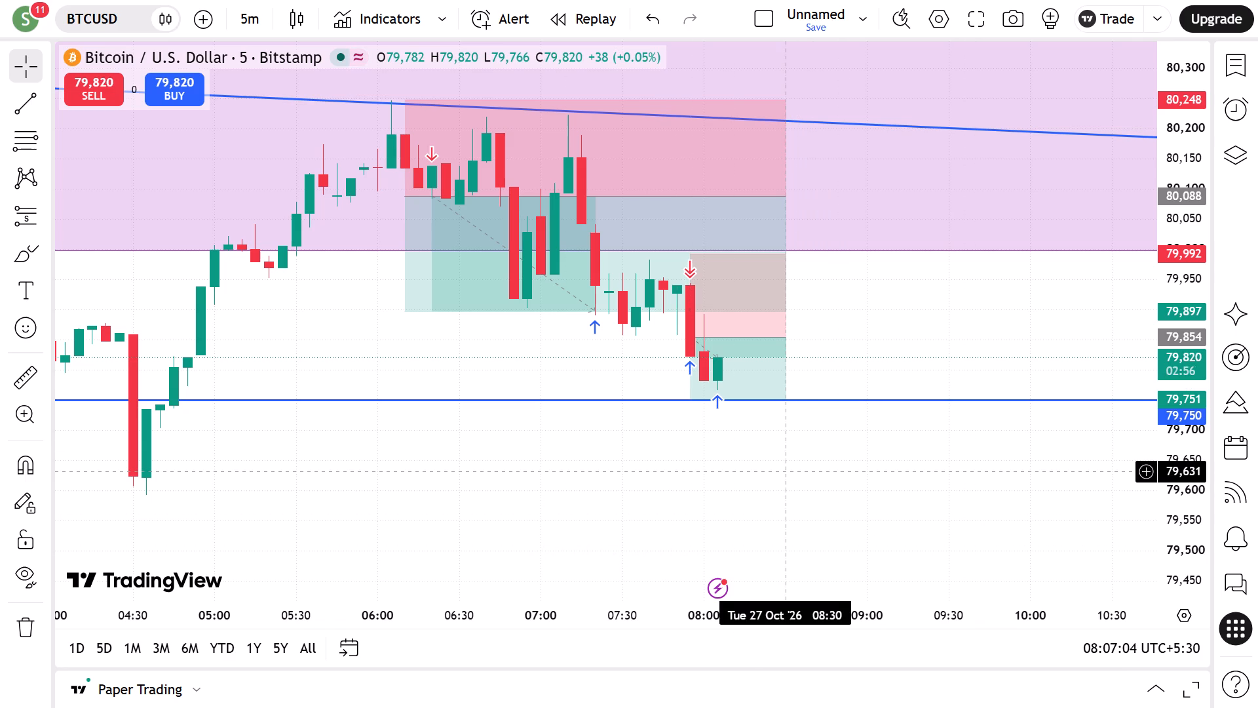
{"action": "scroll", "coordinate": [802, 486], "scroll_direction": "up", "scroll_amount": 3}
{"action": "scroll", "coordinate": [805, 486], "scroll_direction": "down", "scroll_amount": 1}
{"action": "left_click_drag", "start_coordinate": [776, 478], "coordinate": [974, 574]}
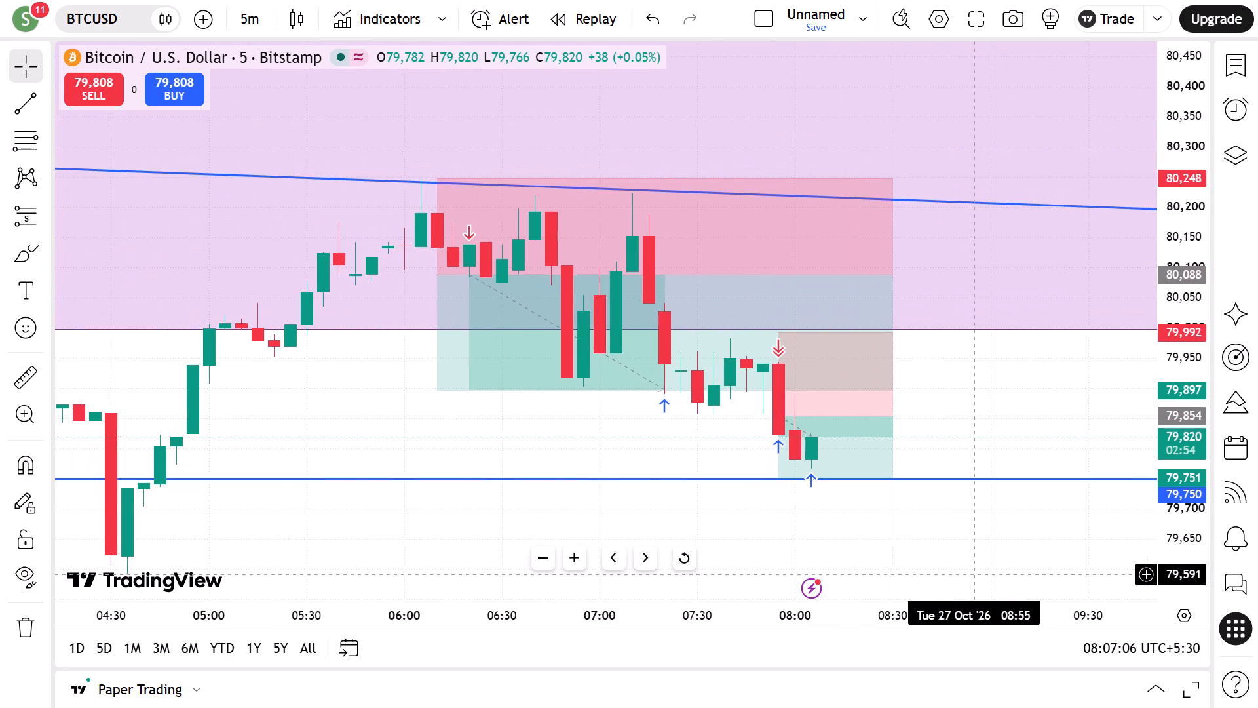
{"action": "left_click_drag", "start_coordinate": [974, 574], "coordinate": [974, 575]}
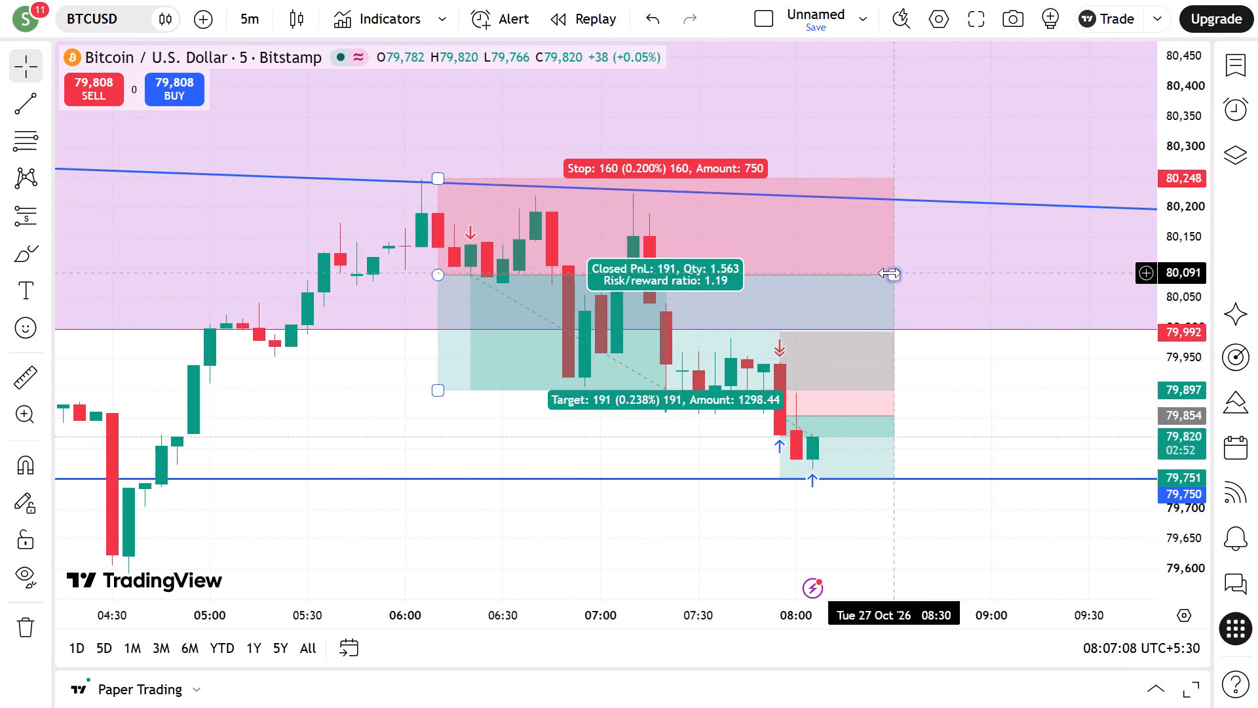
{"action": "left_click_drag", "start_coordinate": [891, 274], "coordinate": [692, 293]}
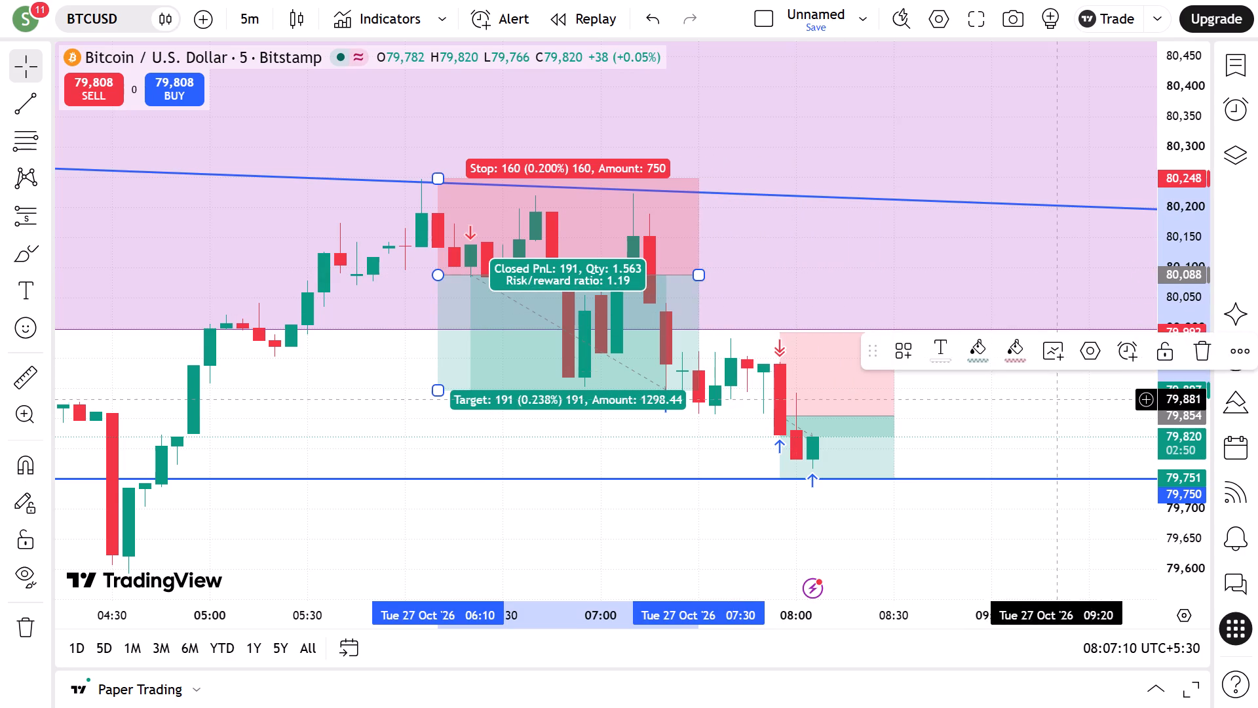
{"action": "left_click", "coordinate": [1014, 432]}
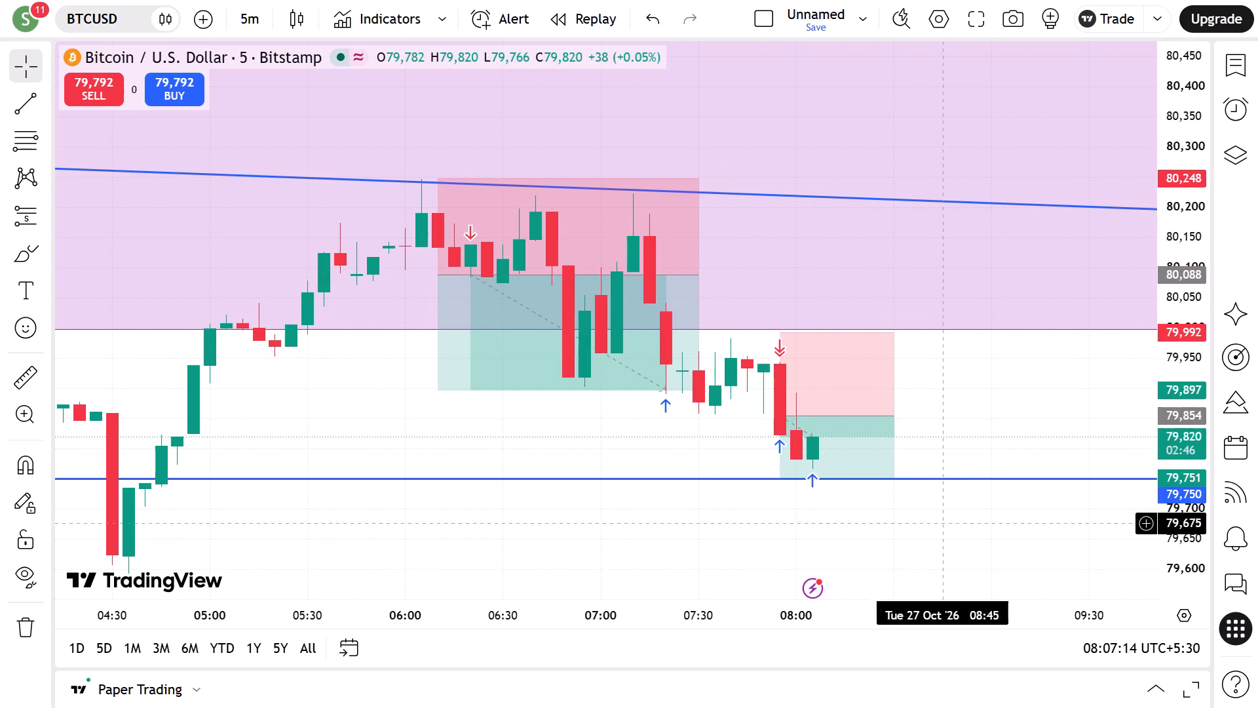
Switch the BTCUSD chart to the 1-minute interval, with the candles around the closed short in view.
{"action": "left_click_drag", "start_coordinate": [1011, 545], "coordinate": [768, 543]}
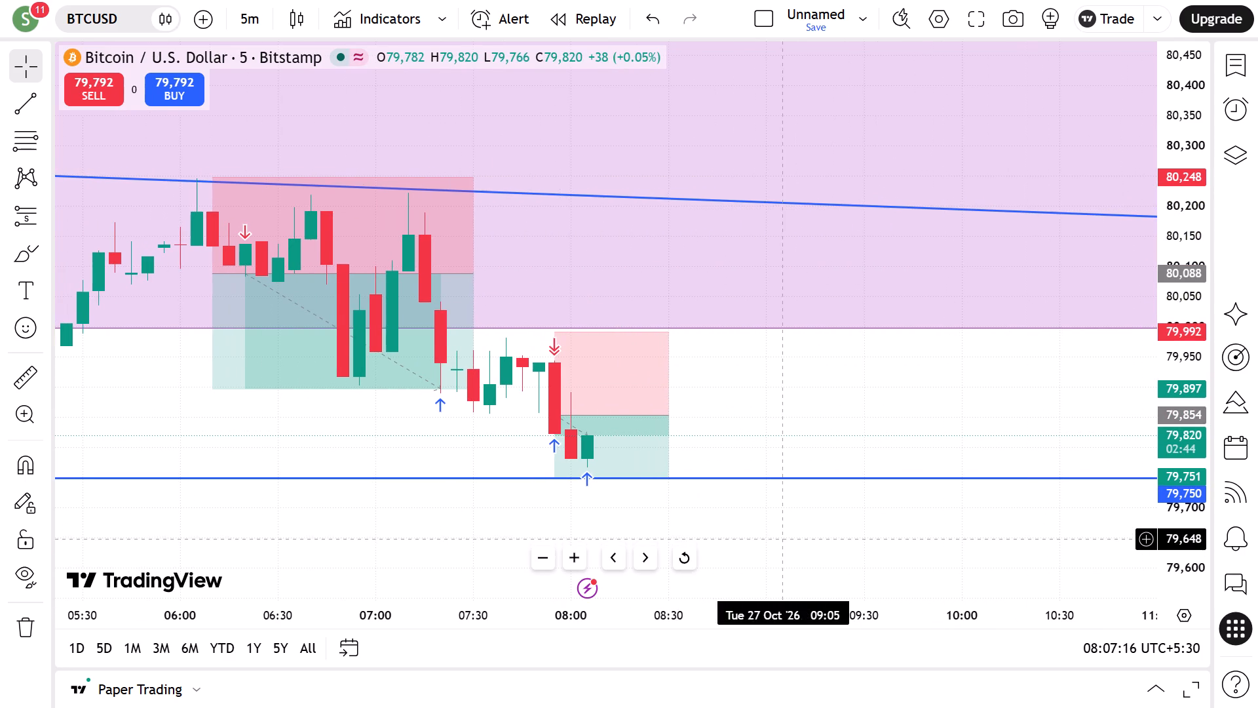
{"action": "key", "text": "1"}
{"action": "key", "text": "Return"}
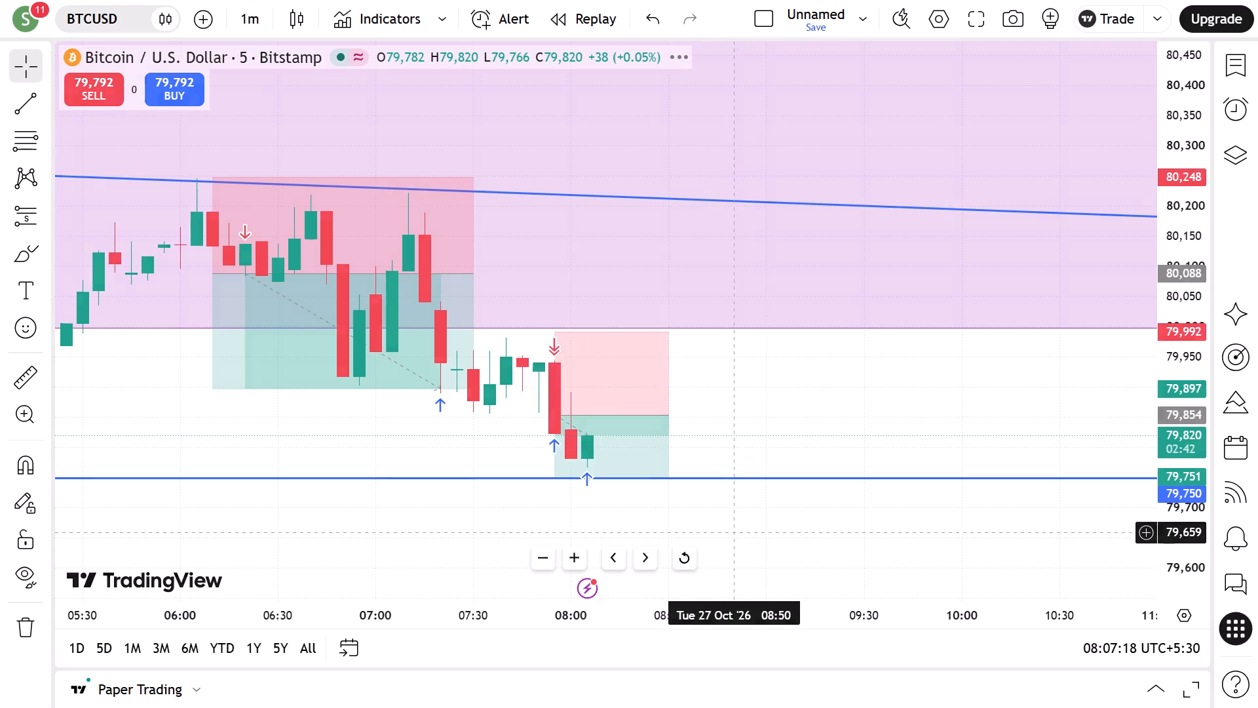
{"action": "scroll", "coordinate": [790, 503], "scroll_direction": "down", "scroll_amount": 2}
{"action": "scroll", "coordinate": [790, 503], "scroll_direction": "up", "scroll_amount": 1}
{"action": "scroll", "coordinate": [791, 503], "scroll_direction": "down", "scroll_amount": 5}
{"action": "scroll", "coordinate": [791, 503], "scroll_direction": "up", "scroll_amount": 1}
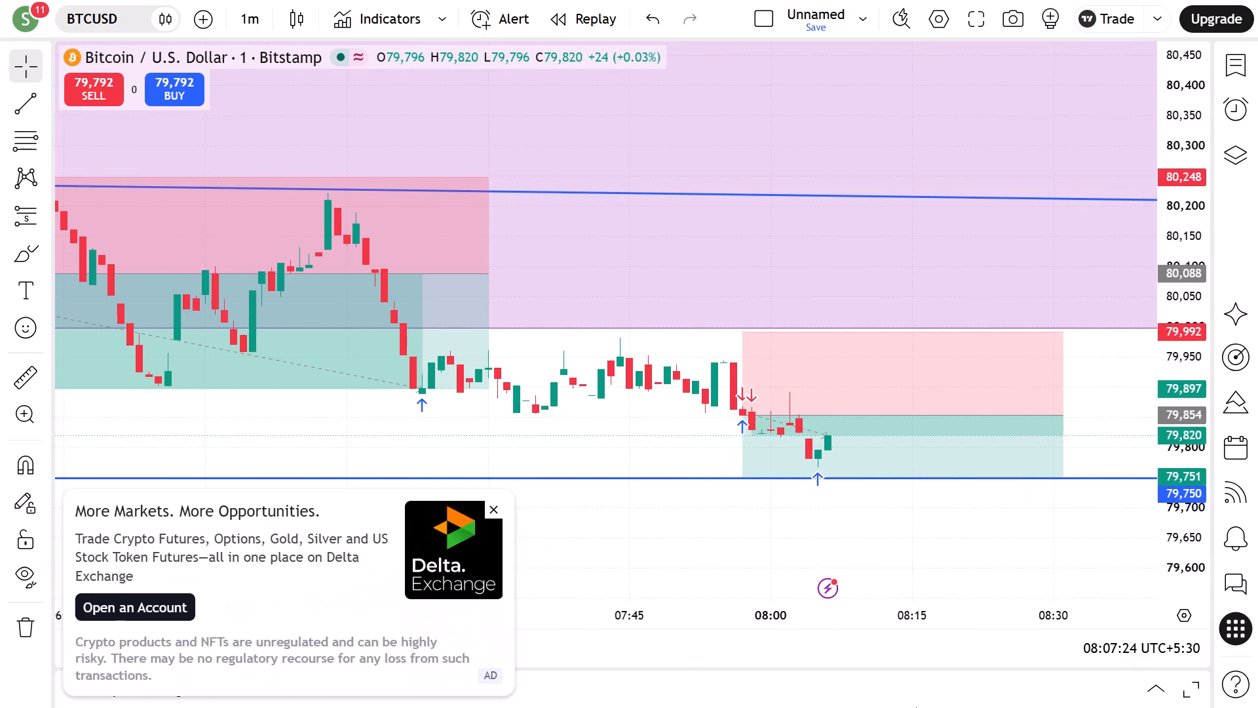
Dismiss the Delta Exchange advertisement covering the lower part of the chart.
{"action": "left_click", "coordinate": [491, 499]}
{"action": "left_click", "coordinate": [499, 506]}
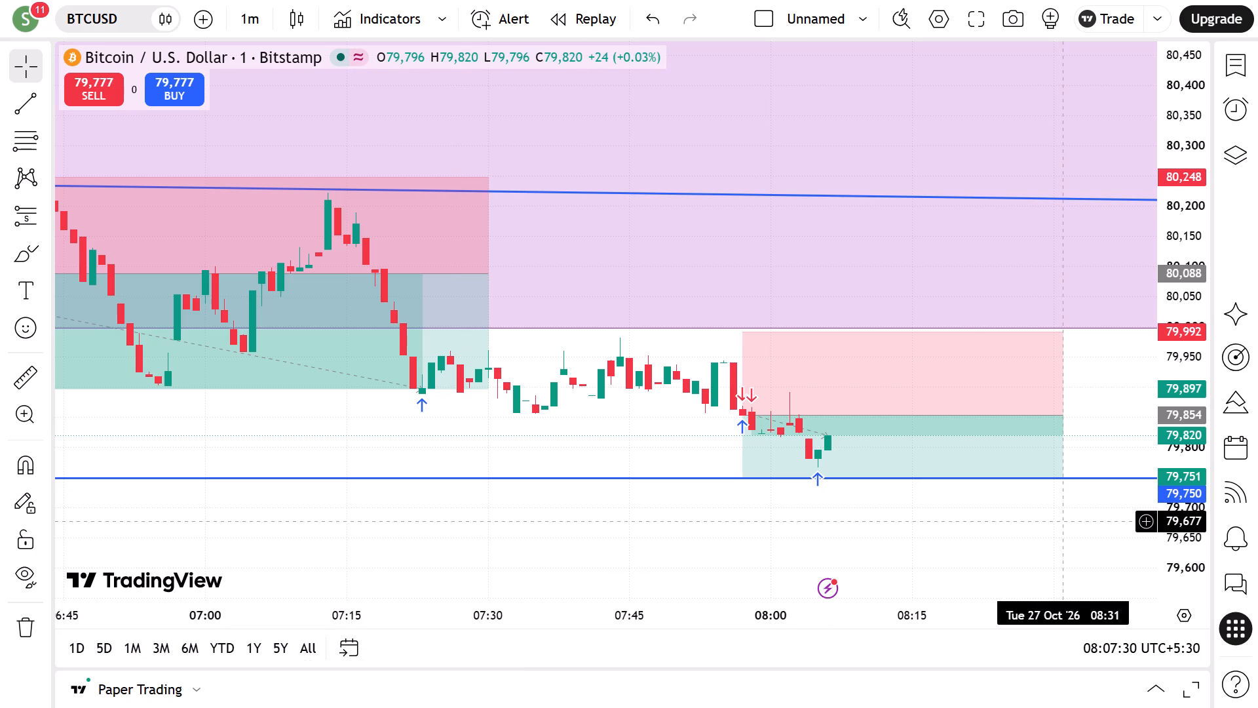
Examine the 1-minute BTCUSD candles across both short trades, comparing them with the descending trendline and the blue support line.
{"action": "scroll", "coordinate": [1001, 530], "scroll_direction": "down", "scroll_amount": 2}
{"action": "scroll", "coordinate": [1001, 530], "scroll_direction": "up", "scroll_amount": 1}
{"action": "scroll", "coordinate": [1001, 530], "scroll_direction": "down", "scroll_amount": 2}
{"action": "scroll", "coordinate": [1001, 530], "scroll_direction": "up", "scroll_amount": 2}
{"action": "scroll", "coordinate": [1001, 530], "scroll_direction": "down", "scroll_amount": 1}
{"action": "scroll", "coordinate": [1001, 530], "scroll_direction": "up", "scroll_amount": 1}
{"action": "scroll", "coordinate": [1001, 530], "scroll_direction": "down", "scroll_amount": 5}
{"action": "scroll", "coordinate": [1000, 531], "scroll_direction": "up", "scroll_amount": 2}
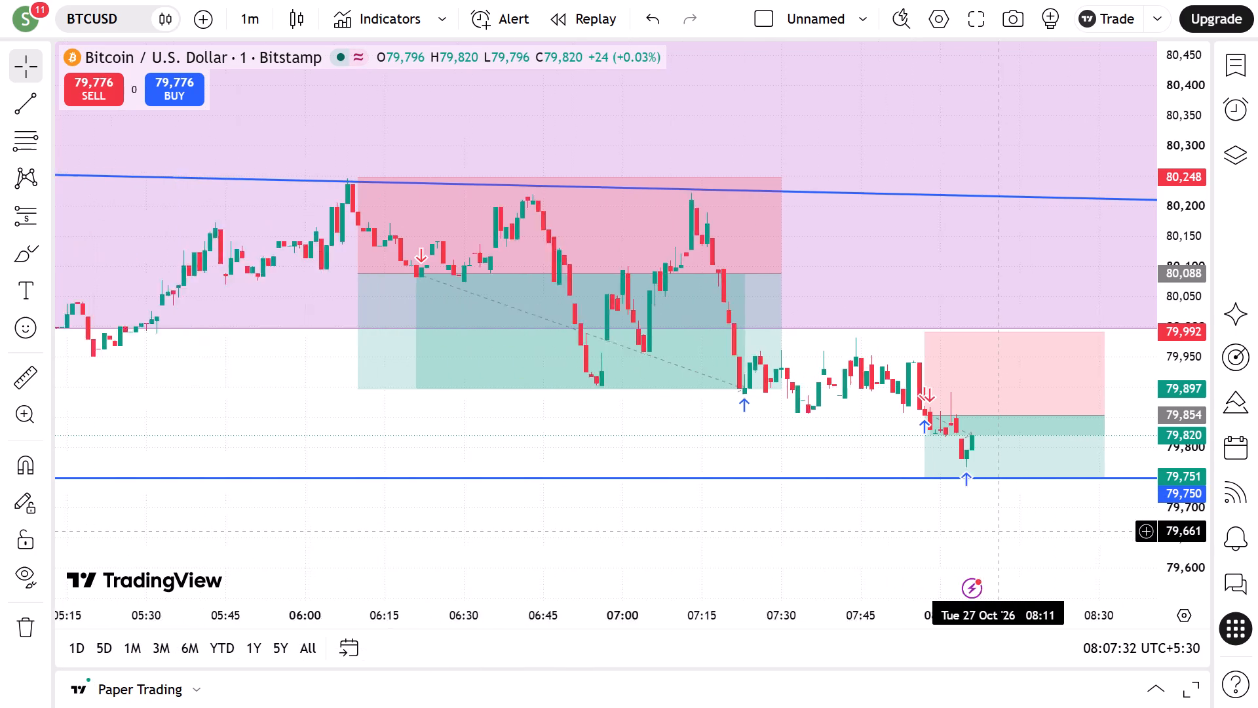
{"action": "scroll", "coordinate": [1000, 531], "scroll_direction": "up", "scroll_amount": 1}
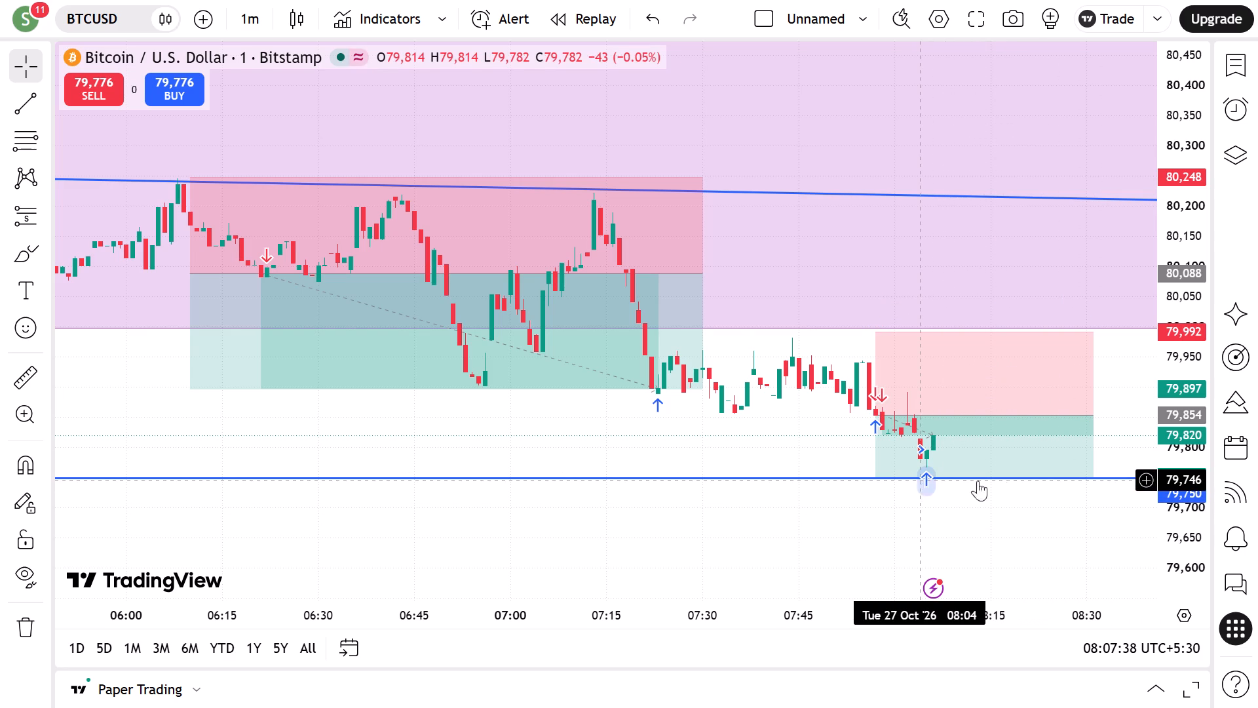
Switch the BTCUSD chart to the 5-minute interval, keeping the candles around both short trades in view.
{"action": "left_click", "coordinate": [1118, 547]}
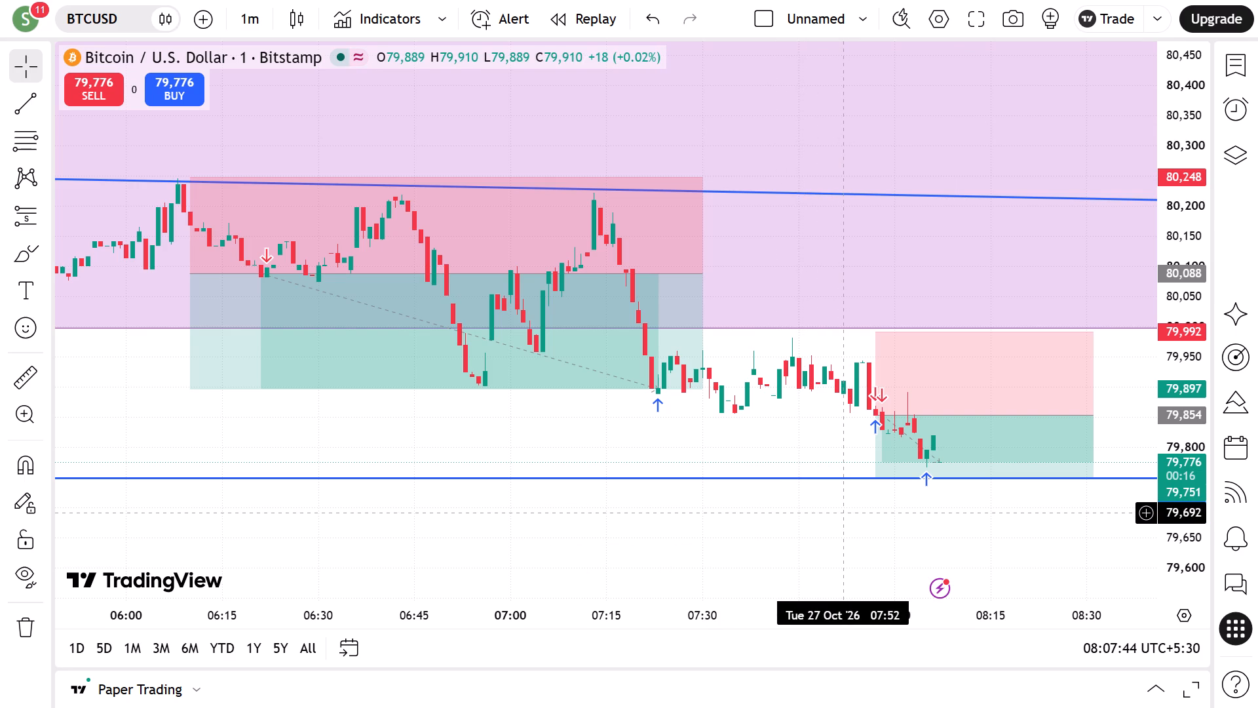
{"action": "scroll", "coordinate": [1018, 529], "scroll_direction": "up", "scroll_amount": 3}
{"action": "scroll", "coordinate": [1018, 529], "scroll_direction": "down", "scroll_amount": 2}
{"action": "scroll", "coordinate": [1018, 529], "scroll_direction": "up", "scroll_amount": 1}
{"action": "scroll", "coordinate": [1018, 529], "scroll_direction": "down", "scroll_amount": 2}
{"action": "key", "text": "5"}
{"action": "key", "text": "Return"}
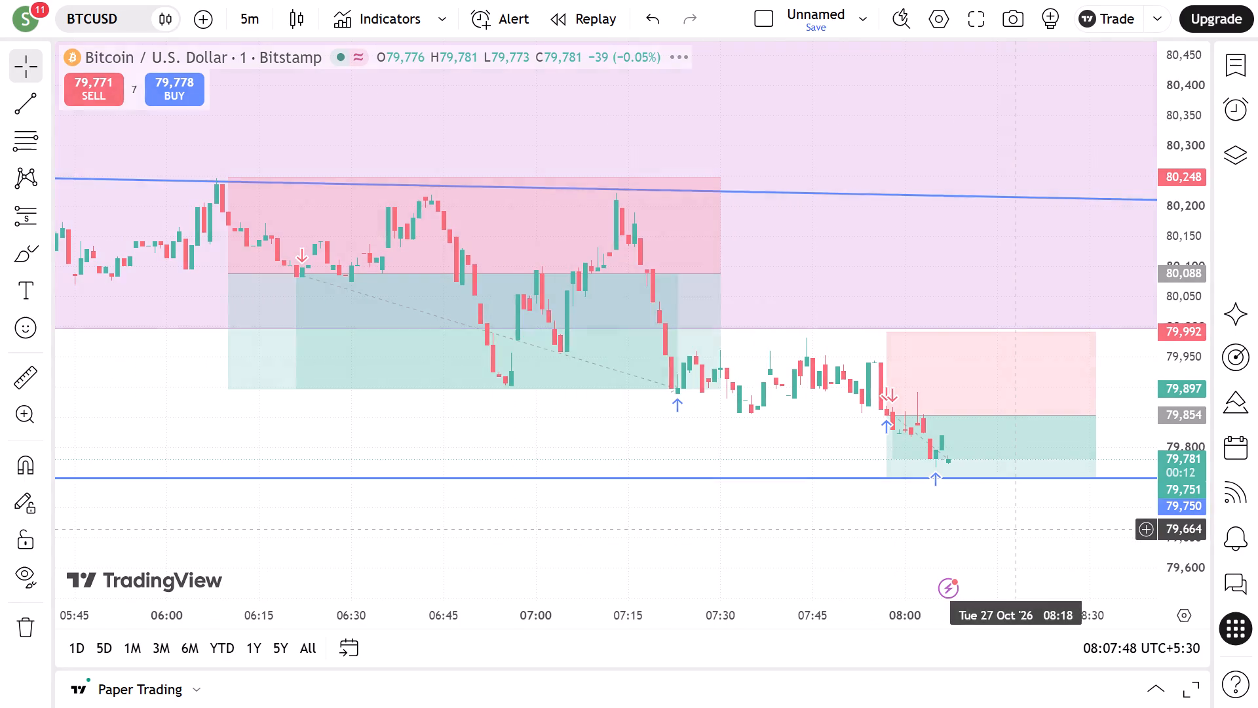
{"action": "scroll", "coordinate": [1036, 521], "scroll_direction": "down", "scroll_amount": 1}
{"action": "scroll", "coordinate": [1036, 521], "scroll_direction": "up", "scroll_amount": 7}
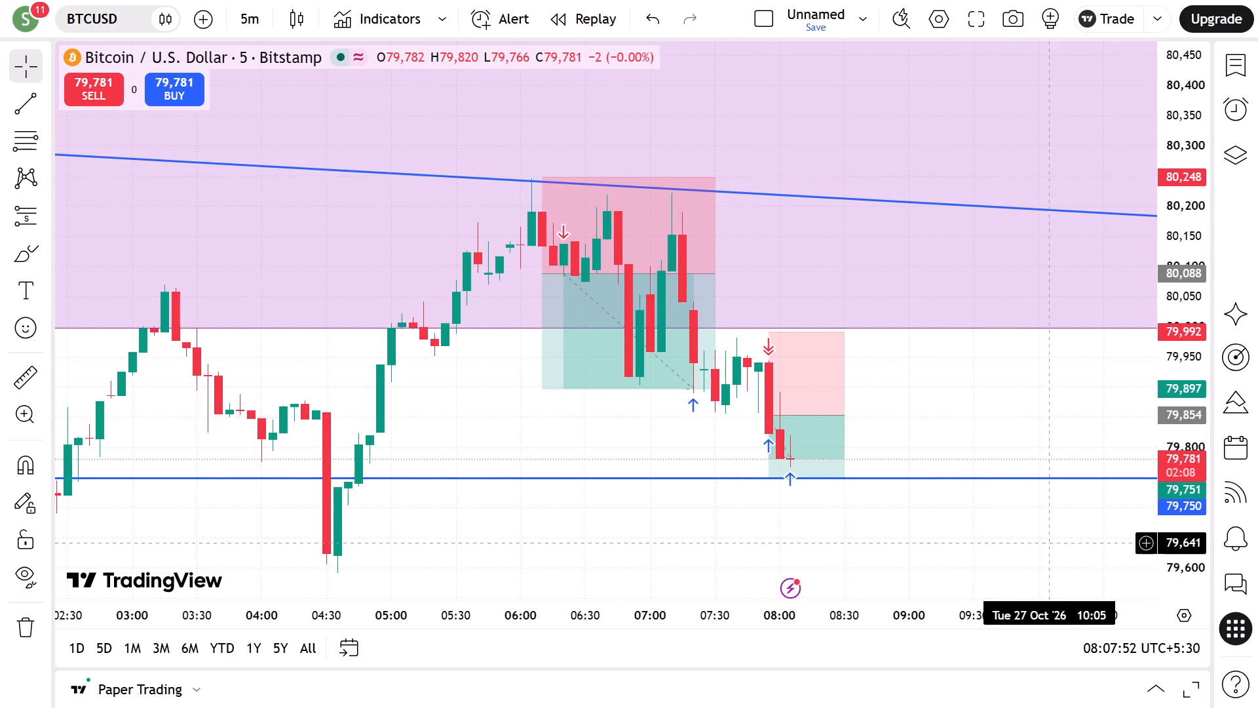
{"action": "left_click", "coordinate": [1052, 541]}
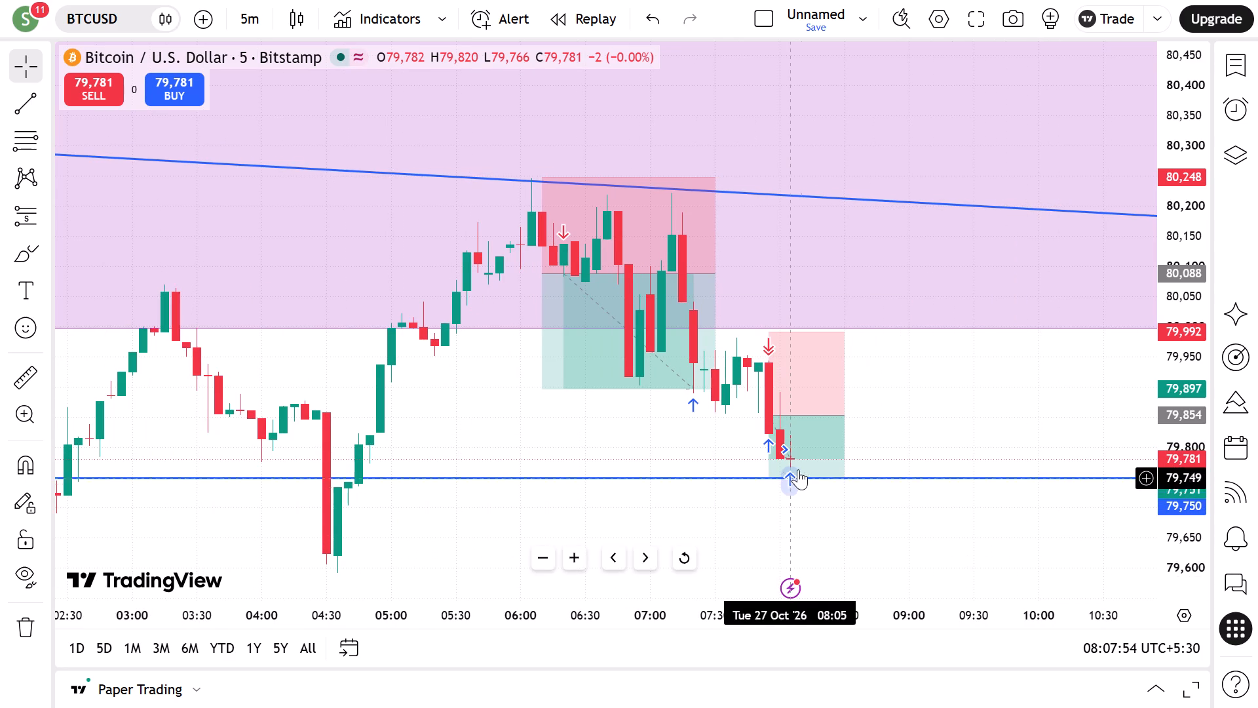
Check the execution details of the two buy markers beside the latest short trade, then dismiss them.
{"action": "left_click", "coordinate": [794, 472]}
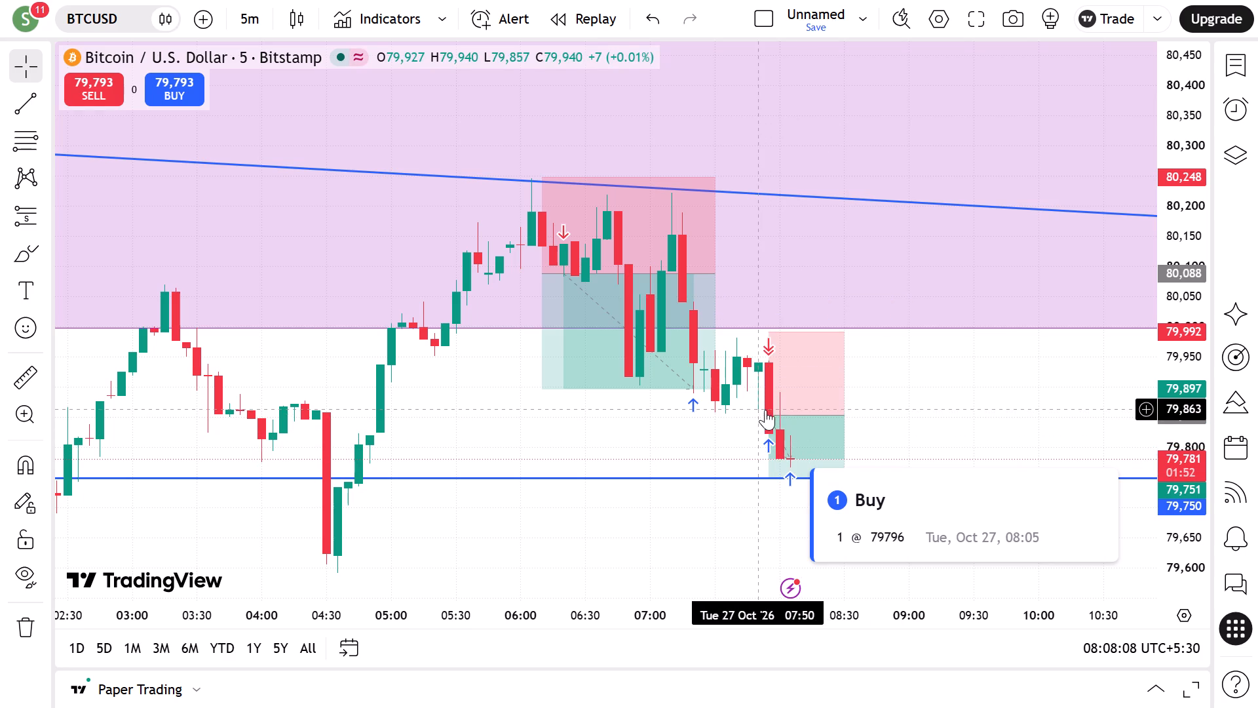
{"action": "left_click", "coordinate": [770, 441]}
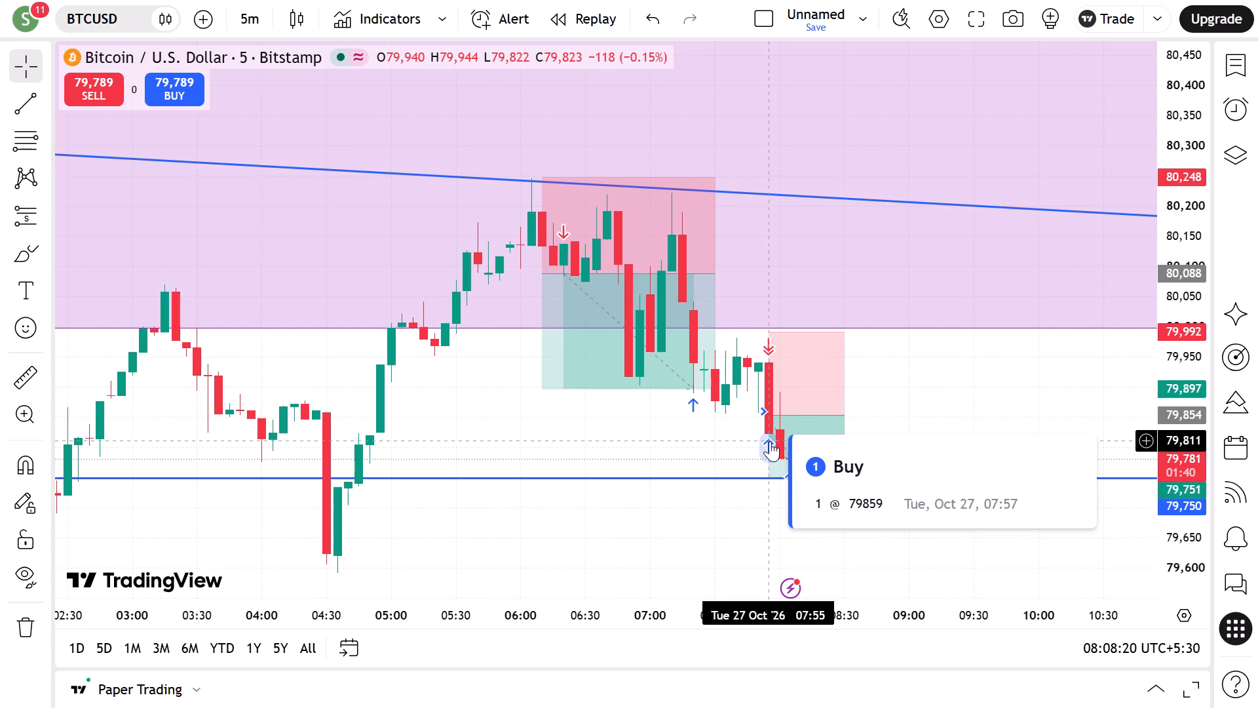
{"action": "left_click", "coordinate": [1029, 408]}
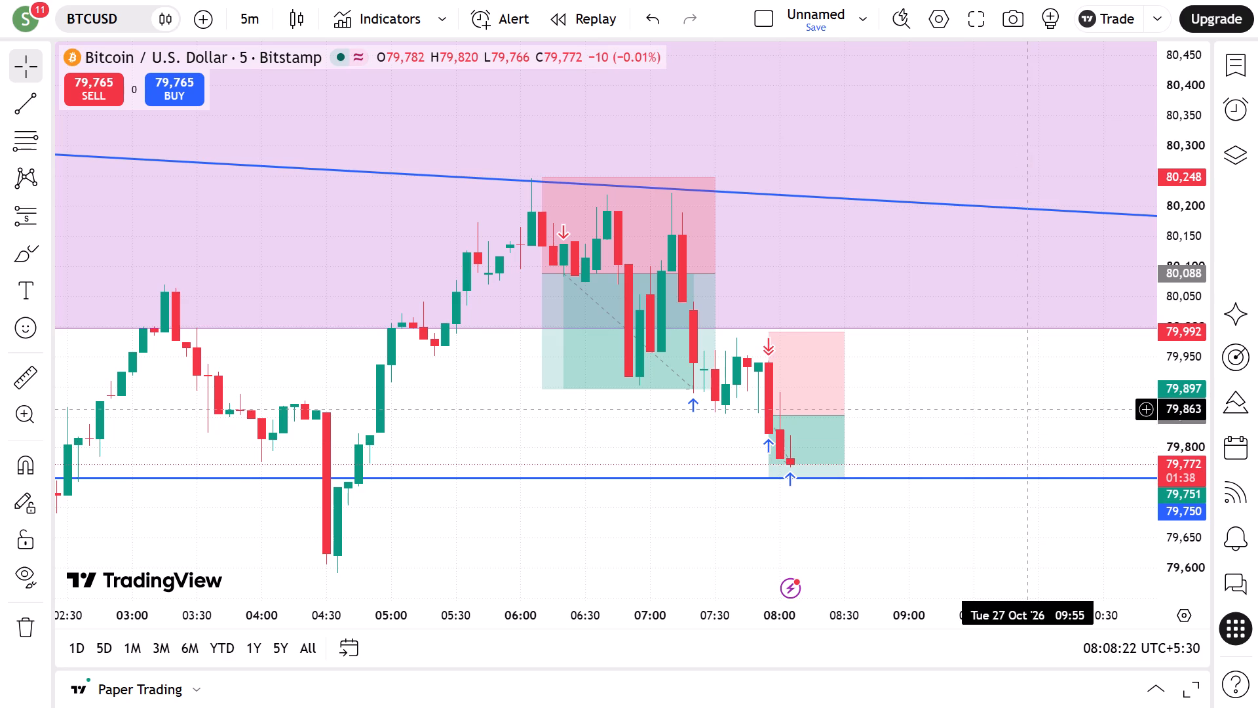
Try the 2-minute interval, then view the candles around both short trades on the 3-minute interval.
{"action": "scroll", "coordinate": [948, 519], "scroll_direction": "down", "scroll_amount": 2}
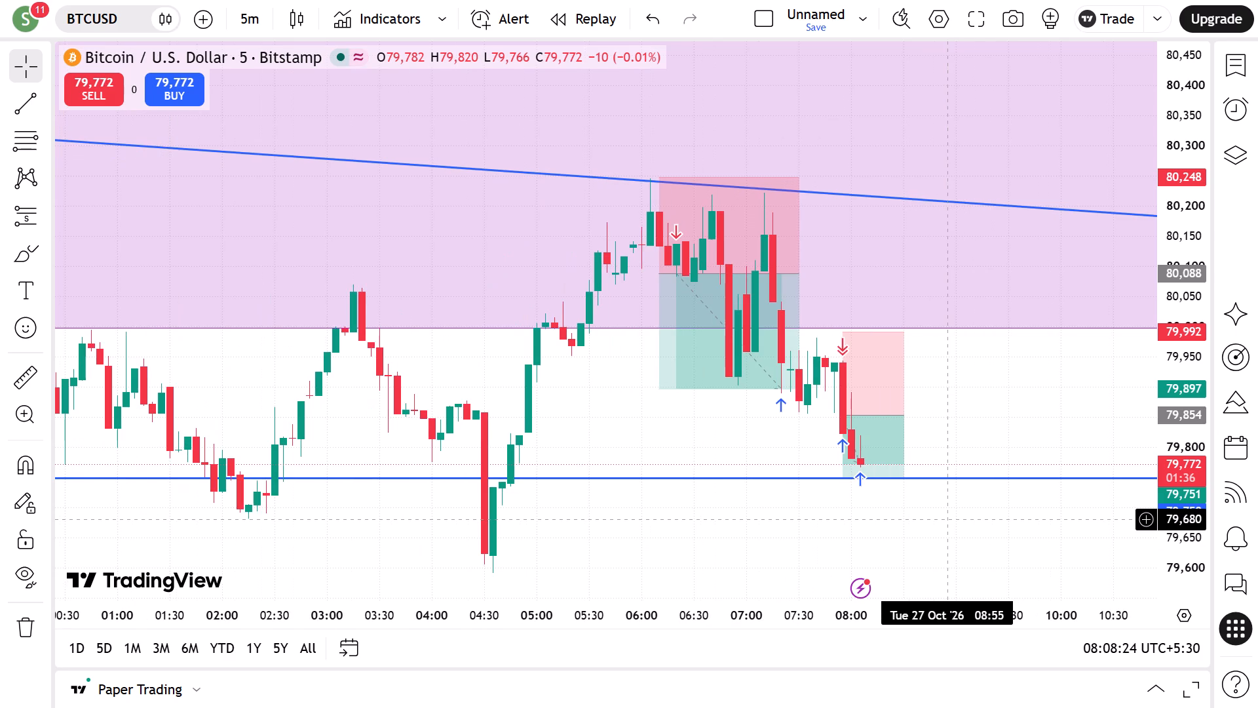
{"action": "scroll", "coordinate": [948, 519], "scroll_direction": "down", "scroll_amount": 1}
{"action": "scroll", "coordinate": [948, 519], "scroll_direction": "up", "scroll_amount": 2}
{"action": "key", "text": "2"}
{"action": "key", "text": "Return"}
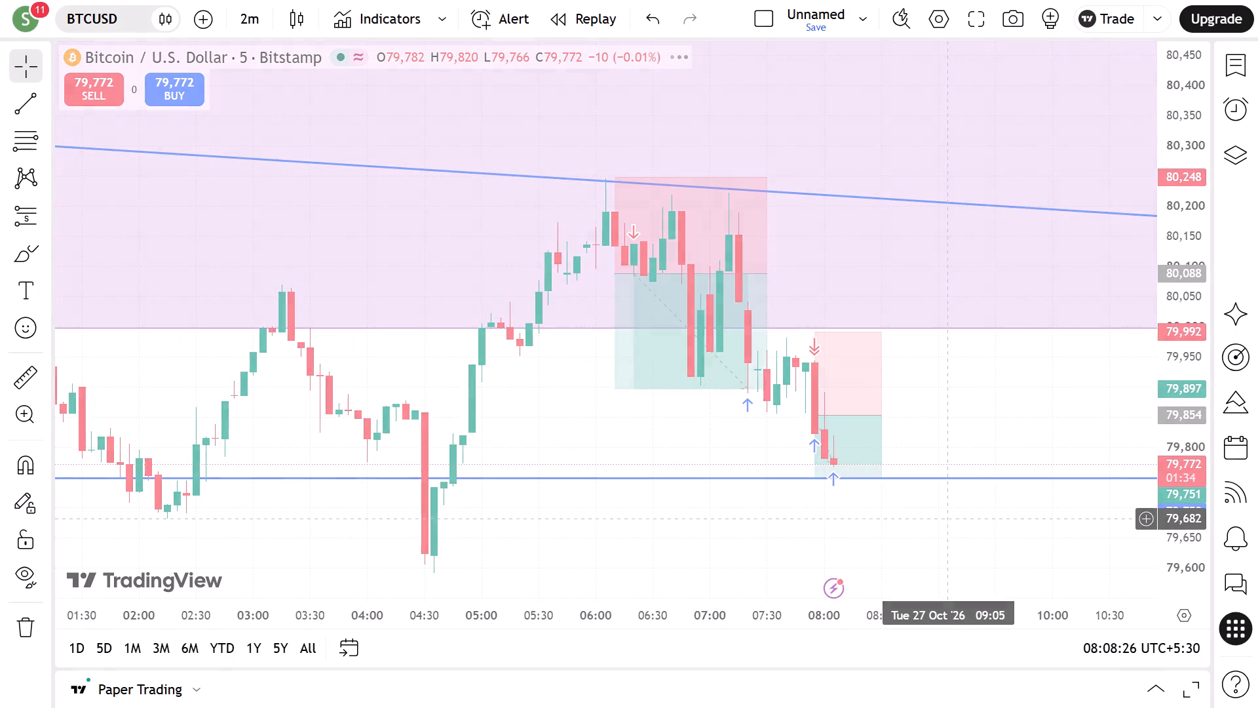
{"action": "left_click", "coordinate": [898, 41]}
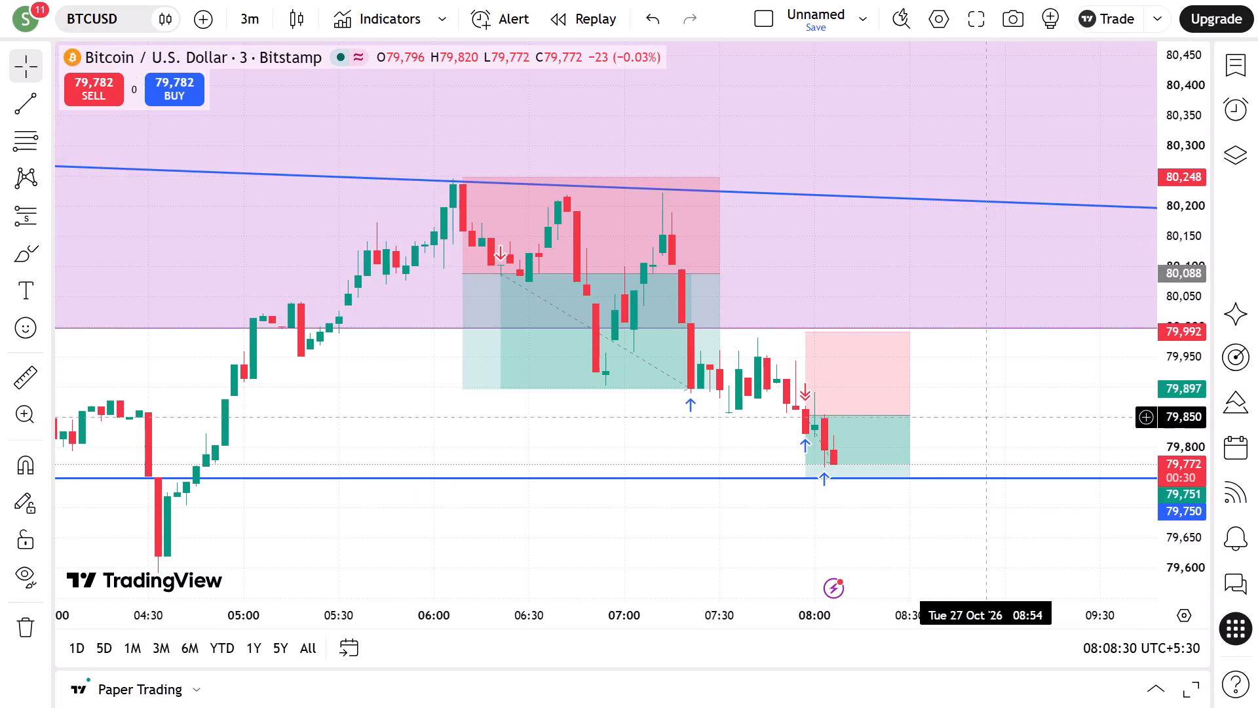
{"action": "left_click", "coordinate": [942, 528]}
{"action": "scroll", "coordinate": [938, 534], "scroll_direction": "up", "scroll_amount": 3}
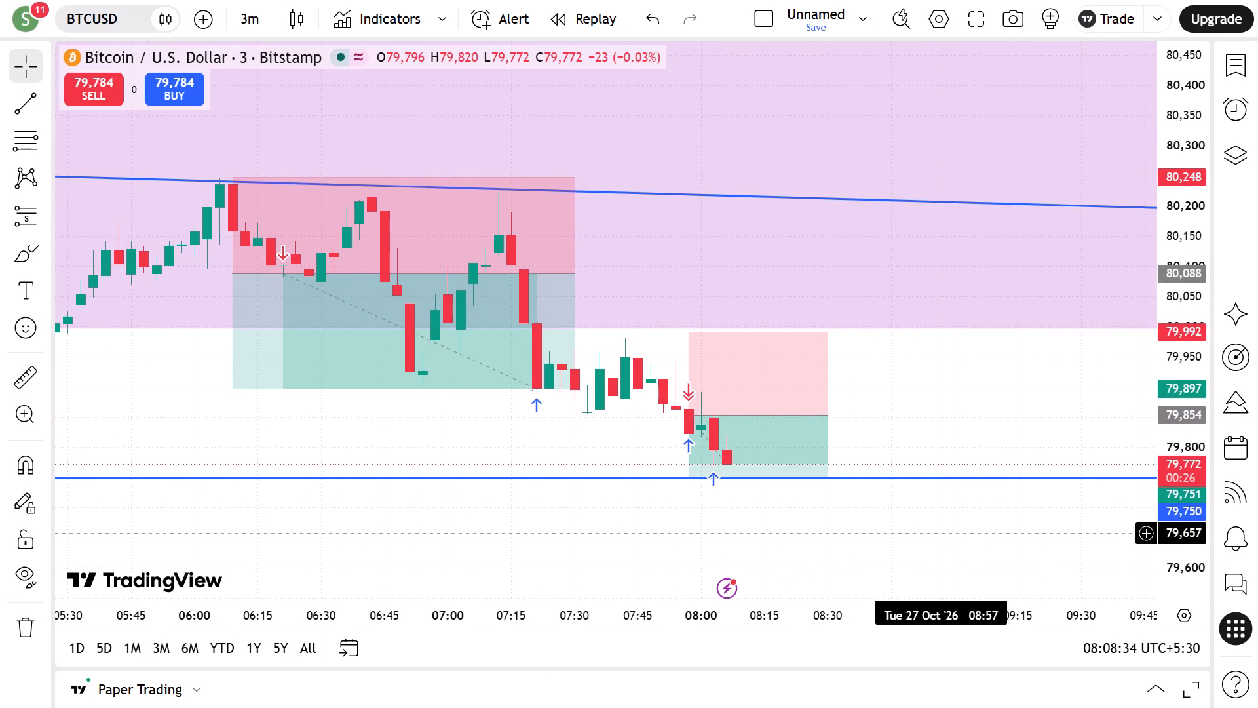
Compare the latest short trade on the 1-minute interval, then return the chart to the 3-minute interval.
{"action": "key", "text": "1"}
{"action": "key", "text": "Return"}
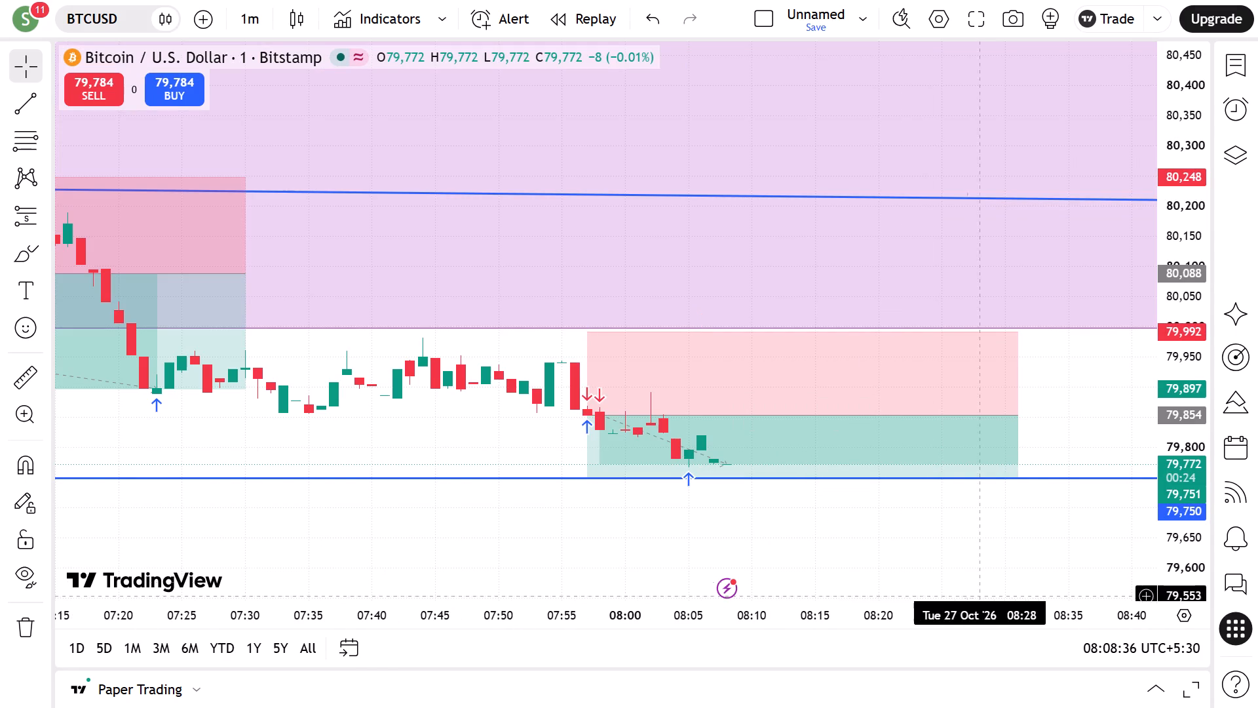
{"action": "key", "text": "3"}
{"action": "key", "text": "Return"}
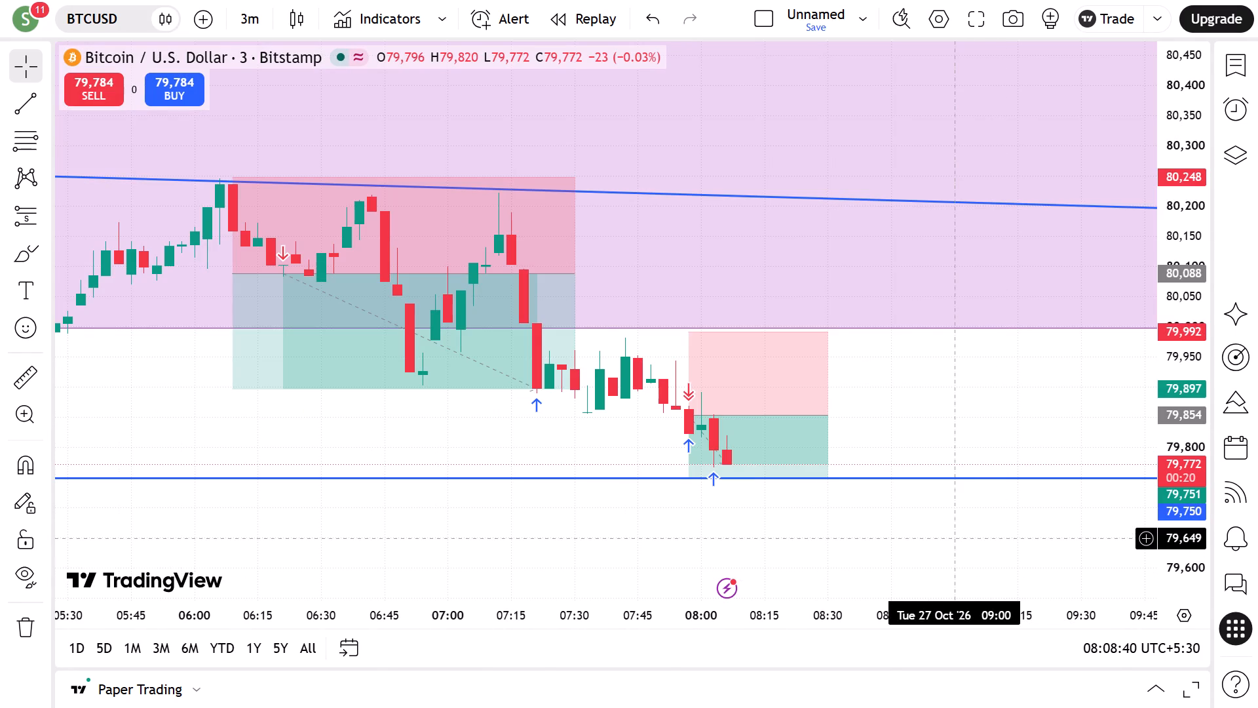
Examine the 3-minute BTCUSD candles across both short trades in relation to the descending trendline and the blue support line.
{"action": "scroll", "coordinate": [797, 487], "scroll_direction": "down", "scroll_amount": 3}
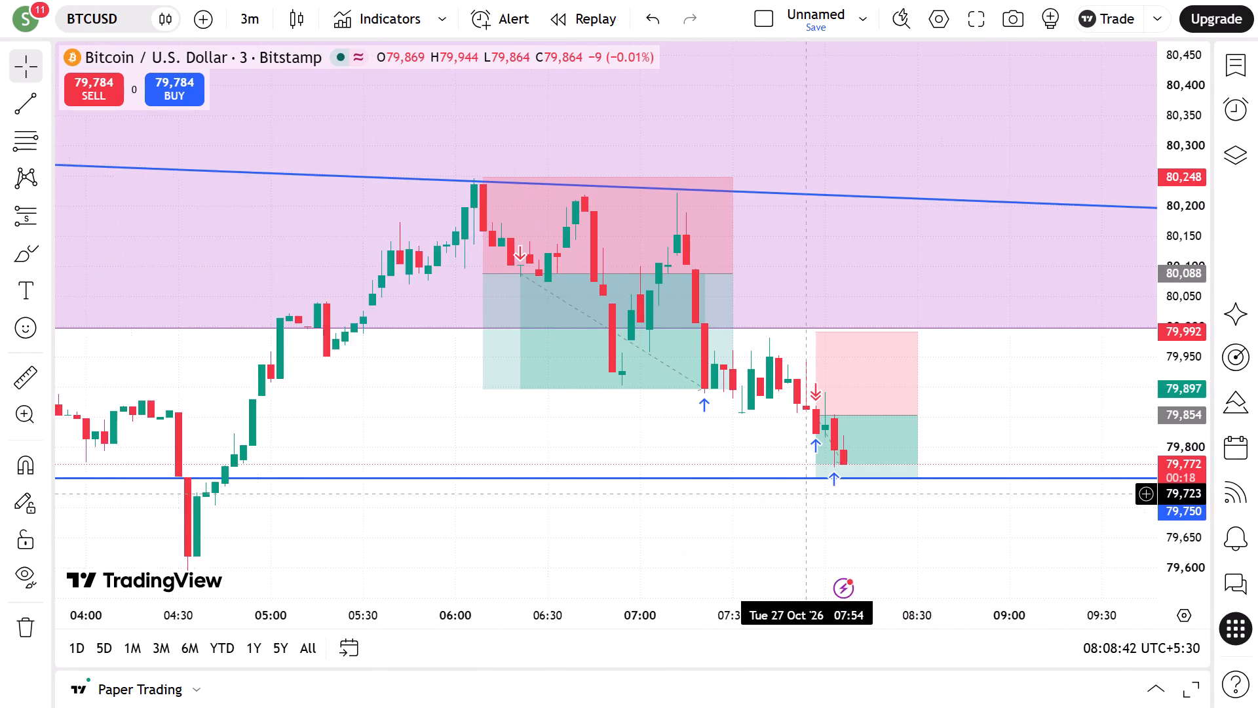
{"action": "scroll", "coordinate": [810, 494], "scroll_direction": "up", "scroll_amount": 3}
{"action": "scroll", "coordinate": [812, 496], "scroll_direction": "down", "scroll_amount": 4}
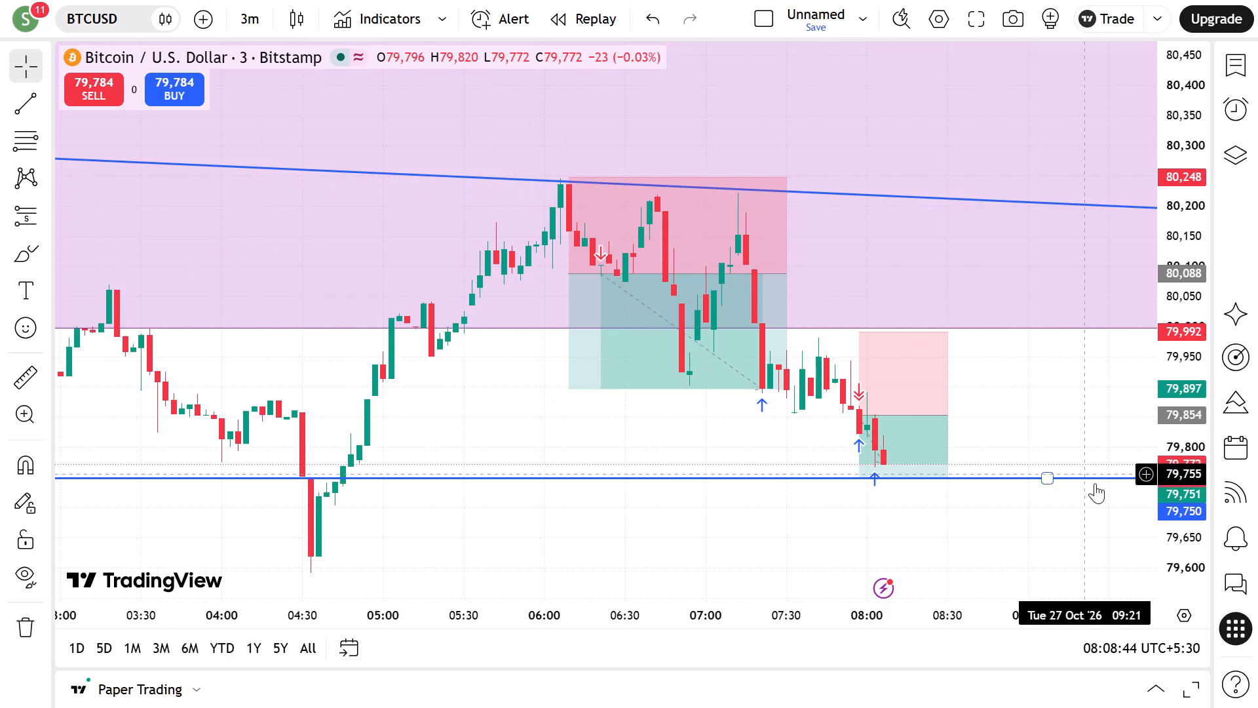
{"action": "scroll", "coordinate": [1187, 473], "scroll_direction": "down", "scroll_amount": 4}
{"action": "scroll", "coordinate": [960, 489], "scroll_direction": "up", "scroll_amount": 1}
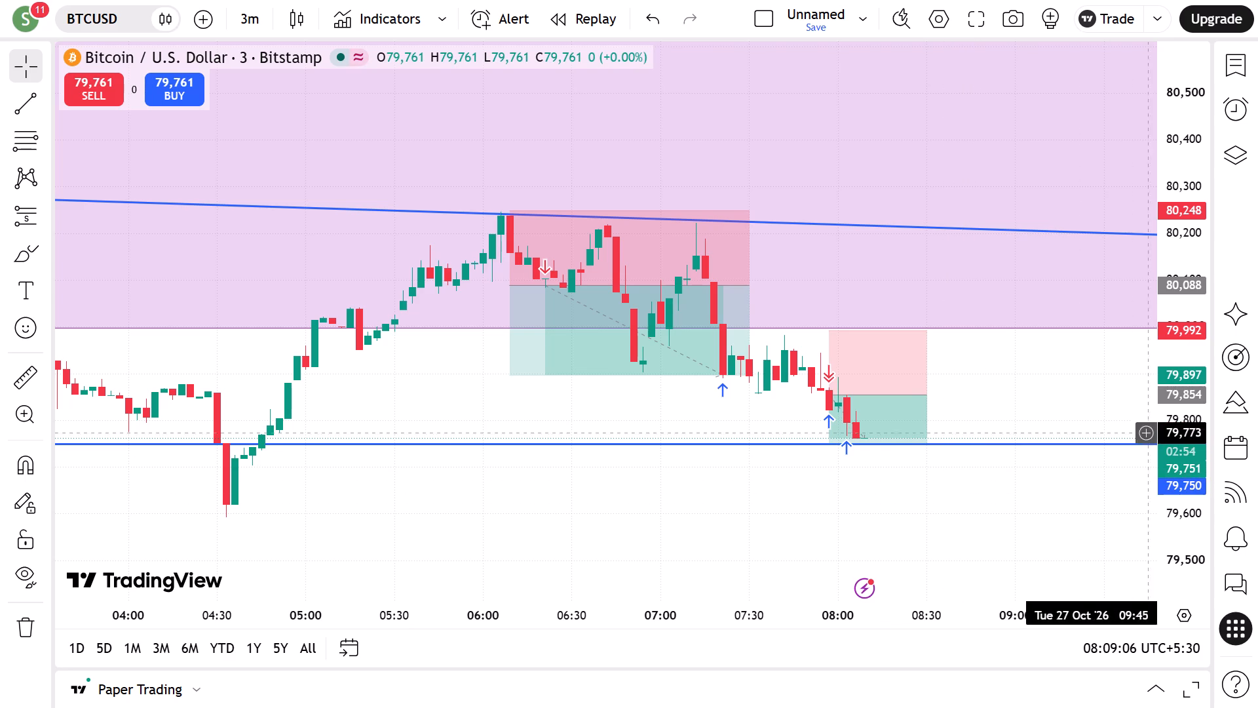
{"action": "scroll", "coordinate": [1022, 471], "scroll_direction": "down", "scroll_amount": 1}
{"action": "scroll", "coordinate": [1022, 471], "scroll_direction": "up", "scroll_amount": 1}
{"action": "scroll", "coordinate": [1022, 471], "scroll_direction": "down", "scroll_amount": 2}
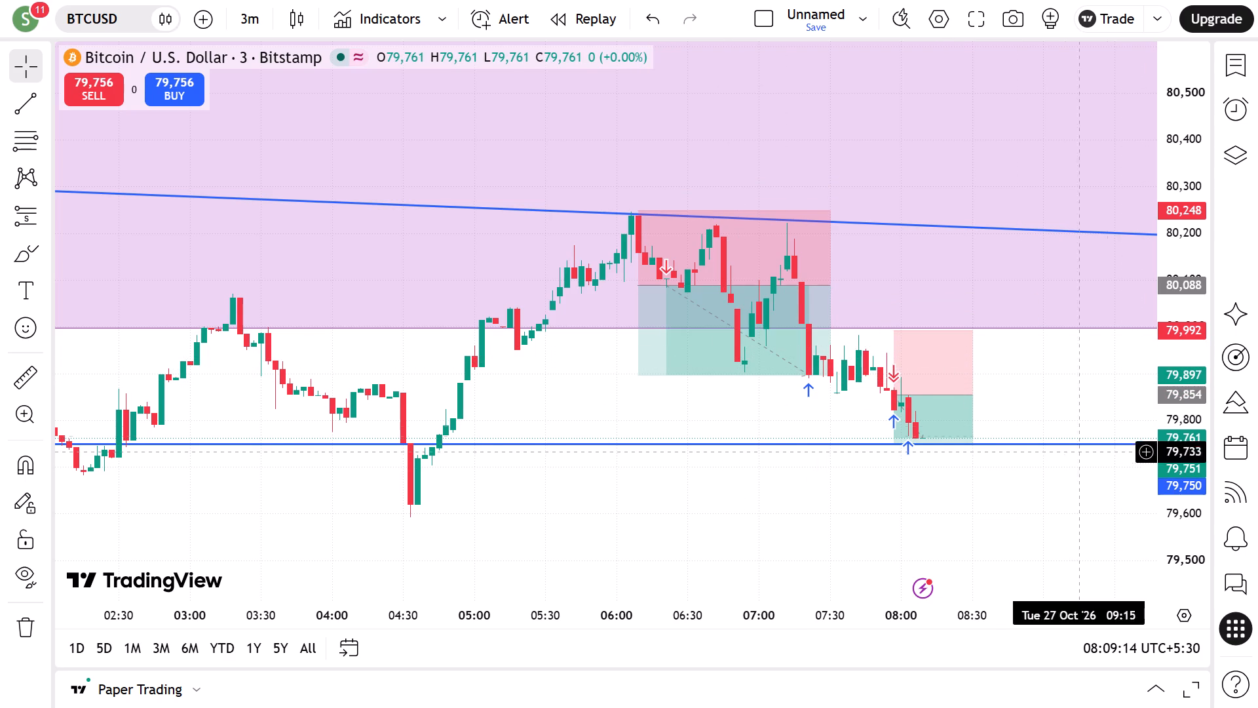
{"action": "left_click", "coordinate": [1033, 465]}
{"action": "scroll", "coordinate": [1057, 514], "scroll_direction": "down", "scroll_amount": 4}
{"action": "scroll", "coordinate": [1058, 514], "scroll_direction": "up", "scroll_amount": 6}
{"action": "scroll", "coordinate": [1058, 514], "scroll_direction": "down", "scroll_amount": 1}
Reset the price scale to fit the 3-minute candles and enlarge the area around the latest short trade.
{"action": "left_click_drag", "start_coordinate": [1059, 514], "coordinate": [835, 545]}
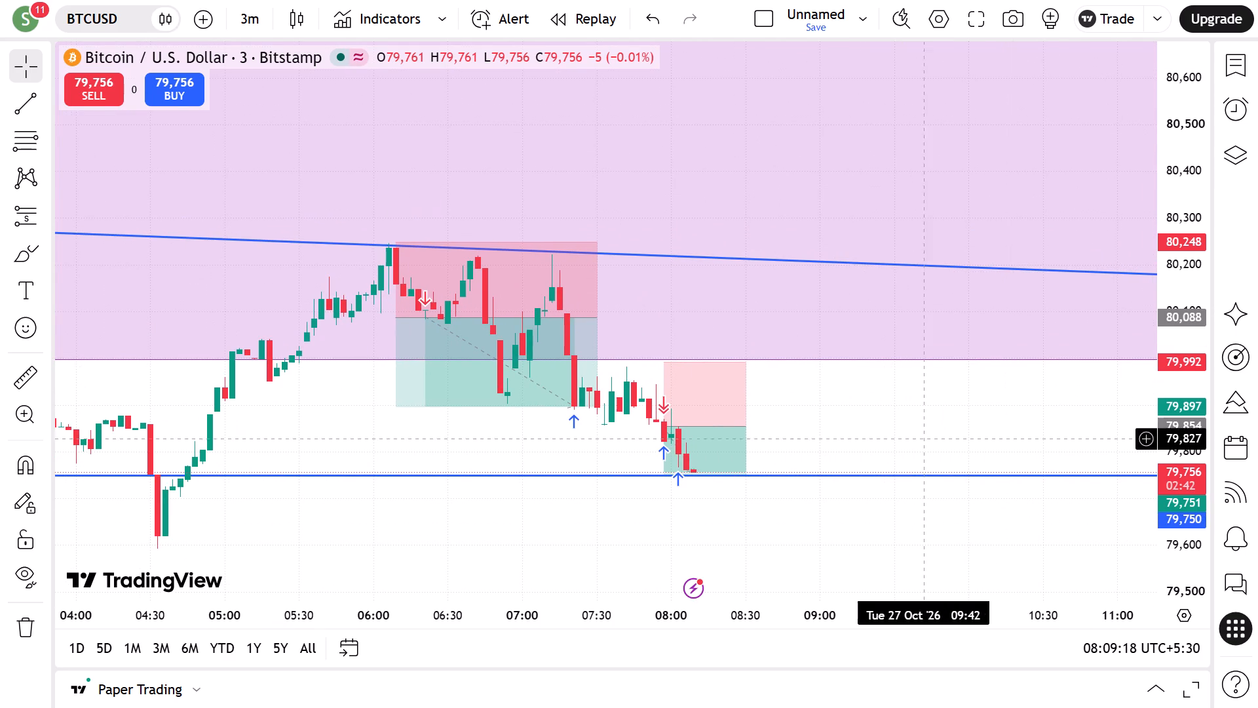
{"action": "left_click", "coordinate": [913, 417]}
{"action": "scroll", "coordinate": [911, 425], "scroll_direction": "up", "scroll_amount": 2}
{"action": "double_click", "coordinate": [1200, 411]}
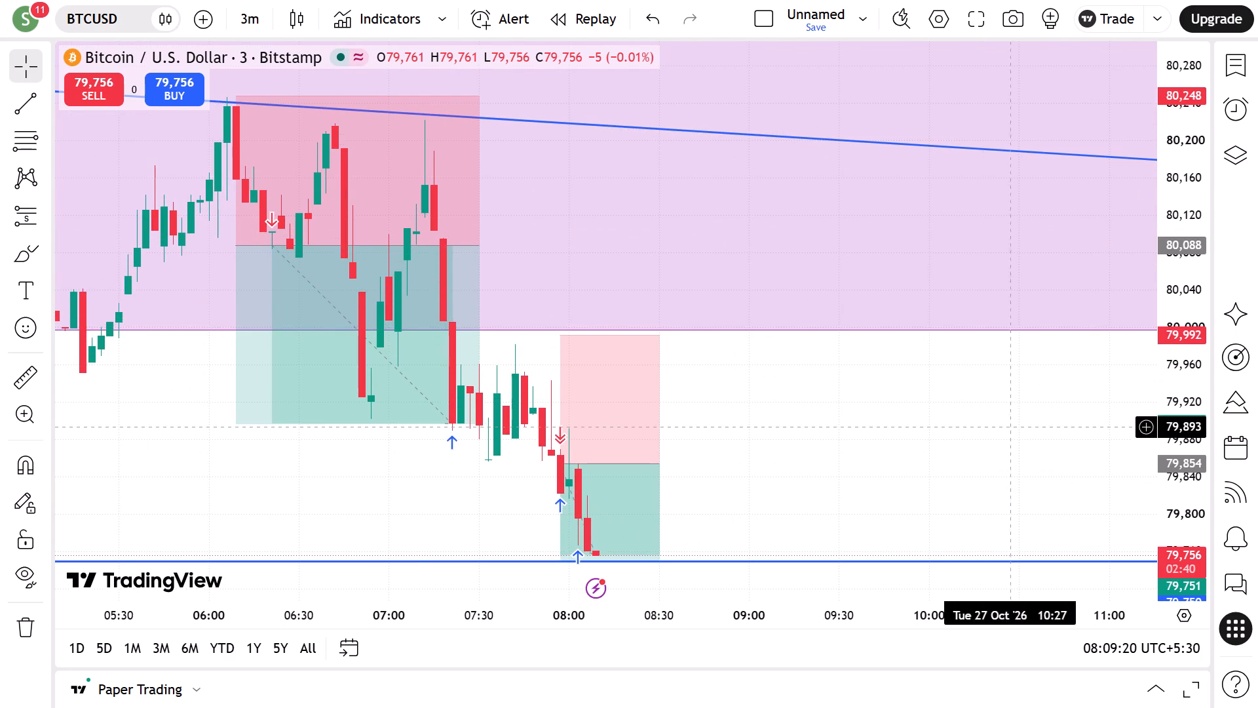
{"action": "scroll", "coordinate": [955, 460], "scroll_direction": "down", "scroll_amount": 1}
{"action": "scroll", "coordinate": [955, 460], "scroll_direction": "up", "scroll_amount": 2}
{"action": "left_click_drag", "start_coordinate": [824, 454], "coordinate": [1191, 428]}
{"action": "scroll", "coordinate": [1033, 414], "scroll_direction": "up", "scroll_amount": 5}
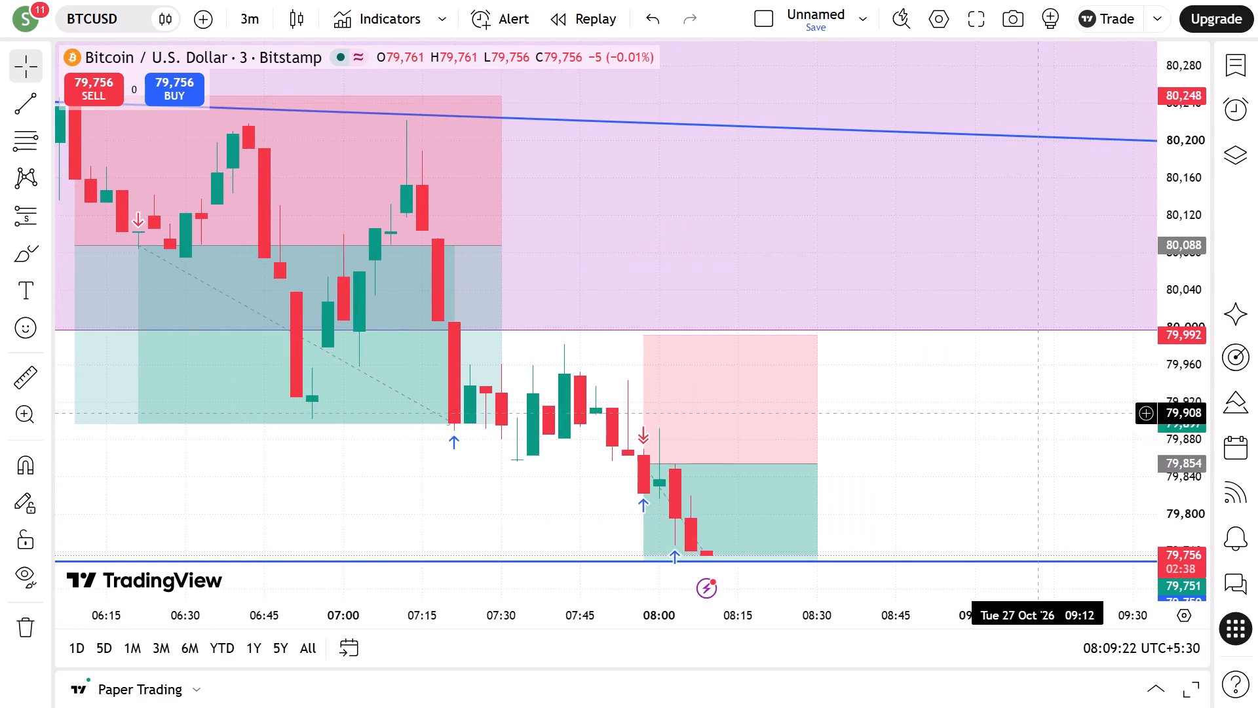
{"action": "scroll", "coordinate": [916, 456], "scroll_direction": "up", "scroll_amount": 1}
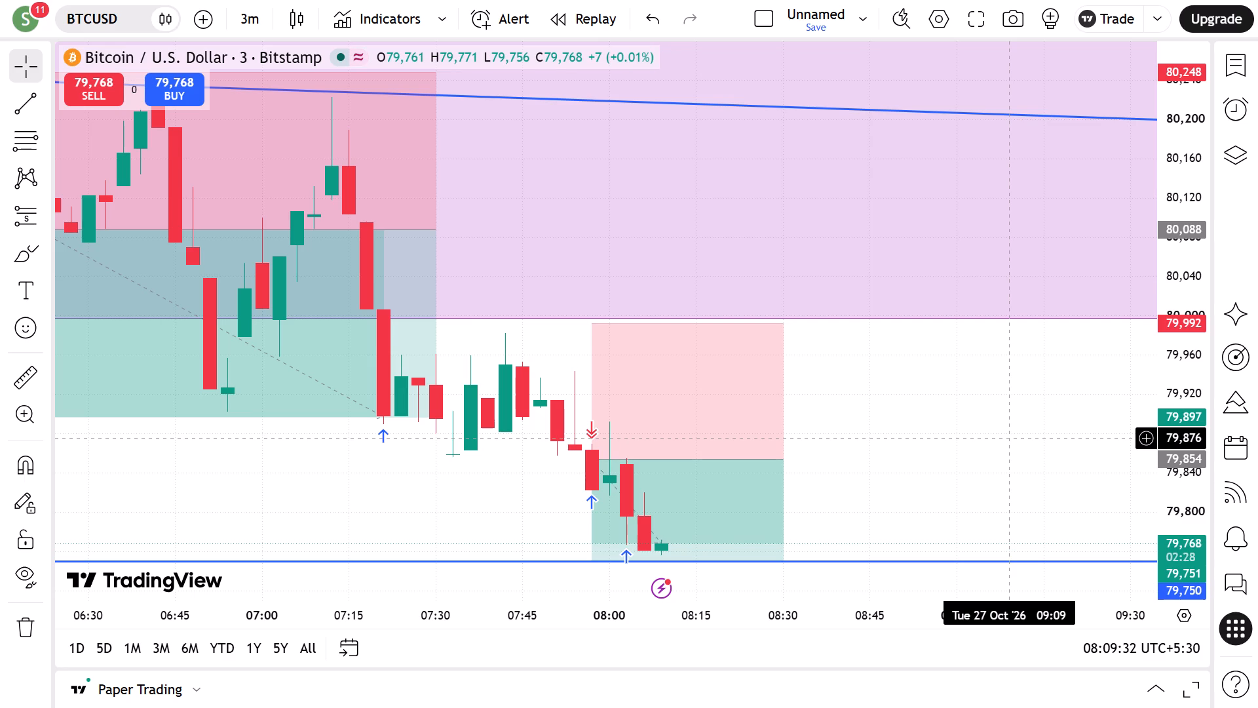
Switch the chart to the 5-minute interval and examine the candles approaching the blue support line.
{"action": "key", "text": "5"}
{"action": "key", "text": "Return"}
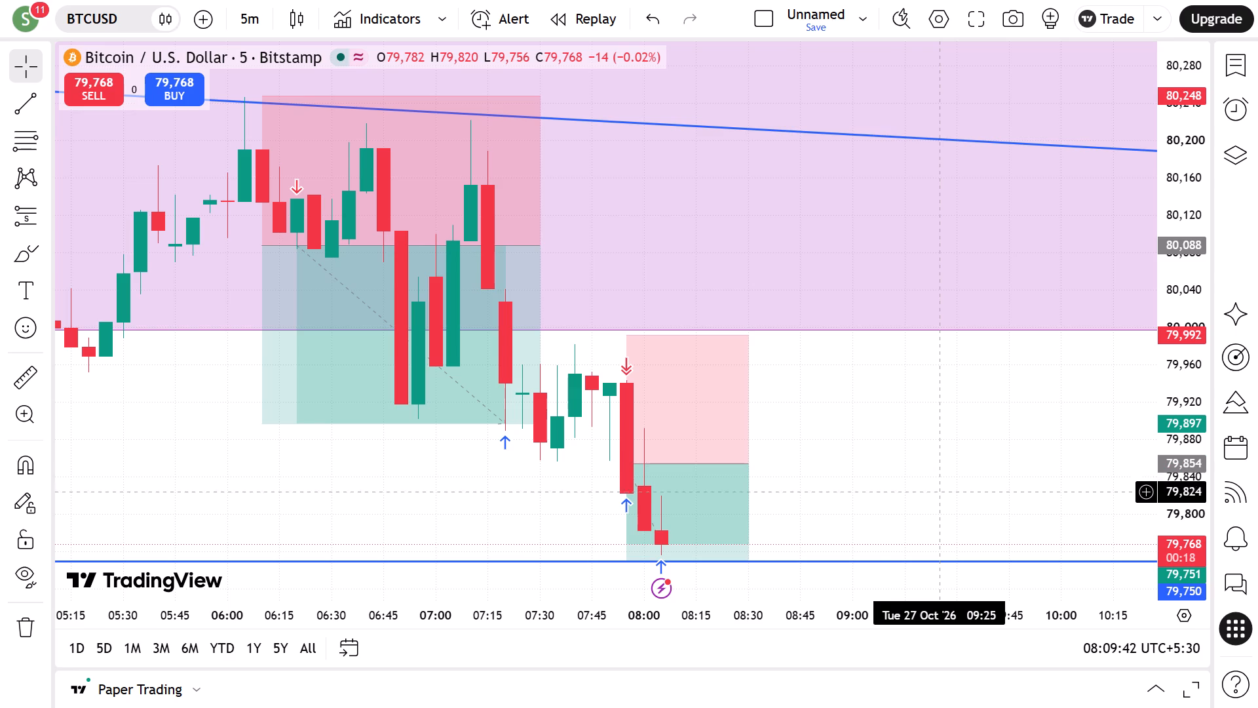
{"action": "scroll", "coordinate": [937, 504], "scroll_direction": "up", "scroll_amount": 1}
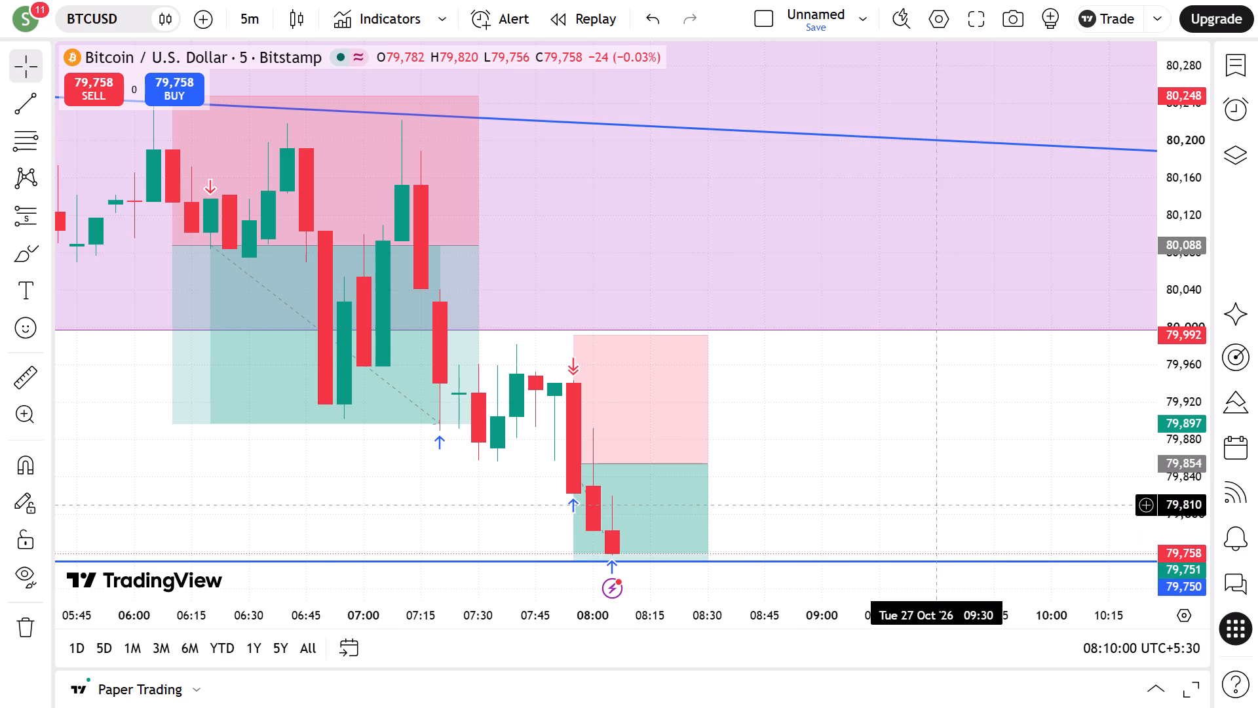
{"action": "scroll", "coordinate": [1061, 525], "scroll_direction": "down", "scroll_amount": 1}
{"action": "scroll", "coordinate": [1061, 525], "scroll_direction": "up", "scroll_amount": 1}
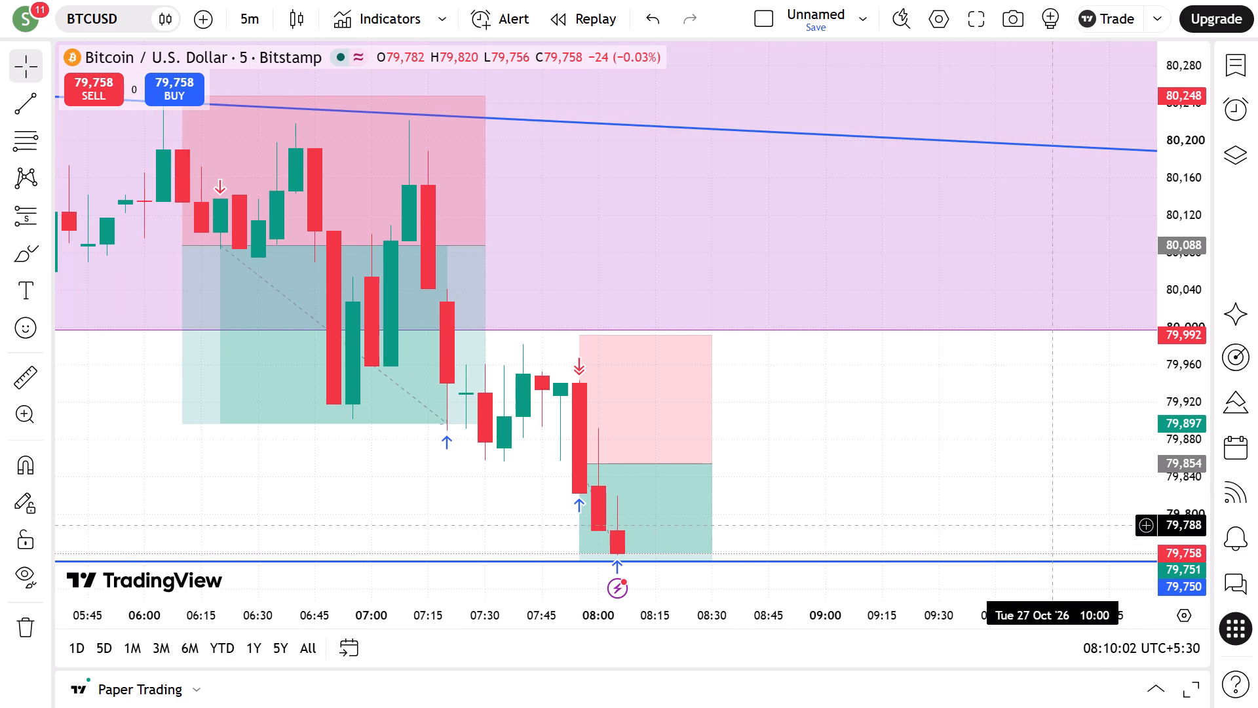
Compare the latest short trade across the 3-minute, 1-minute and 5-minute intervals, finishing on the 1-minute interval.
{"action": "key", "text": "3"}
{"action": "key", "text": "Return"}
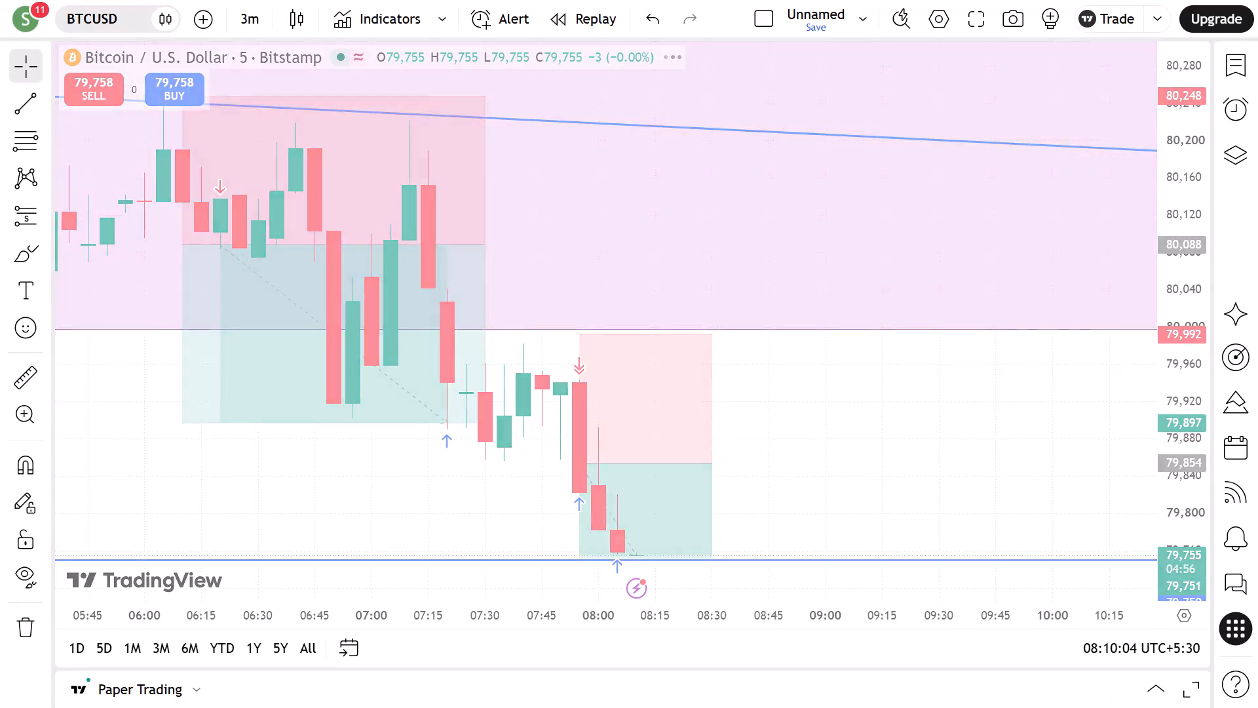
{"action": "key", "text": "1"}
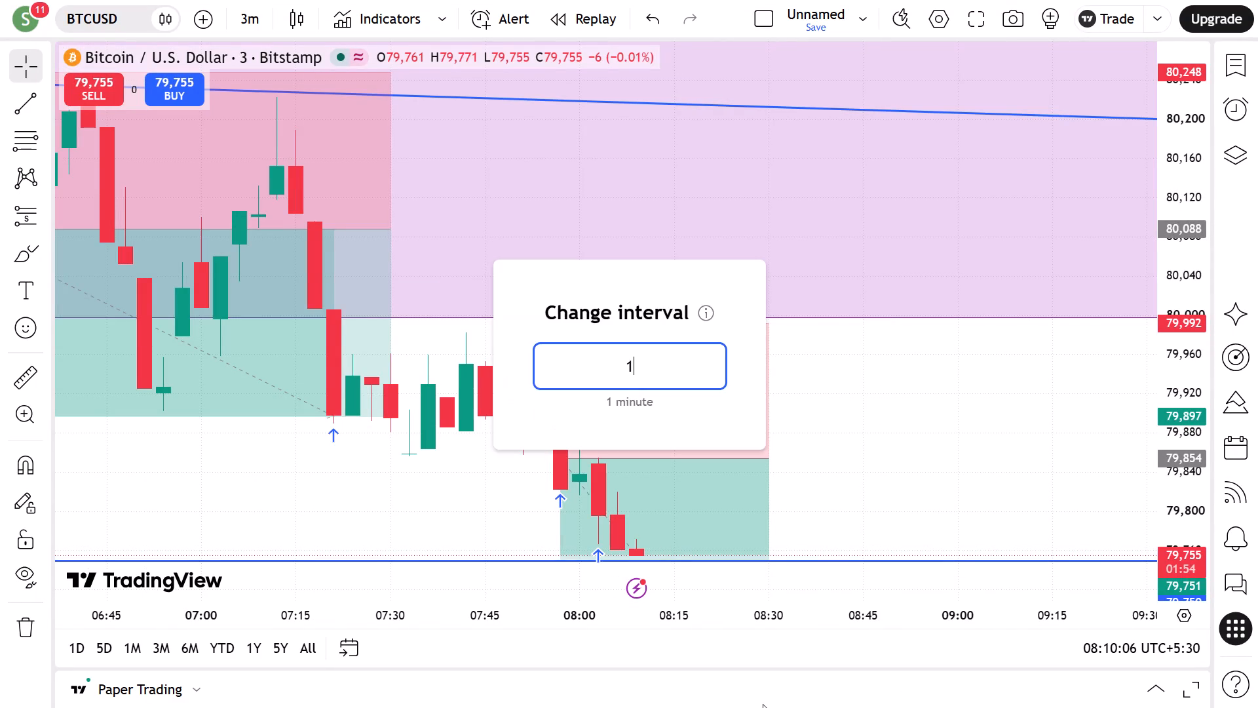
{"action": "key", "text": "Return"}
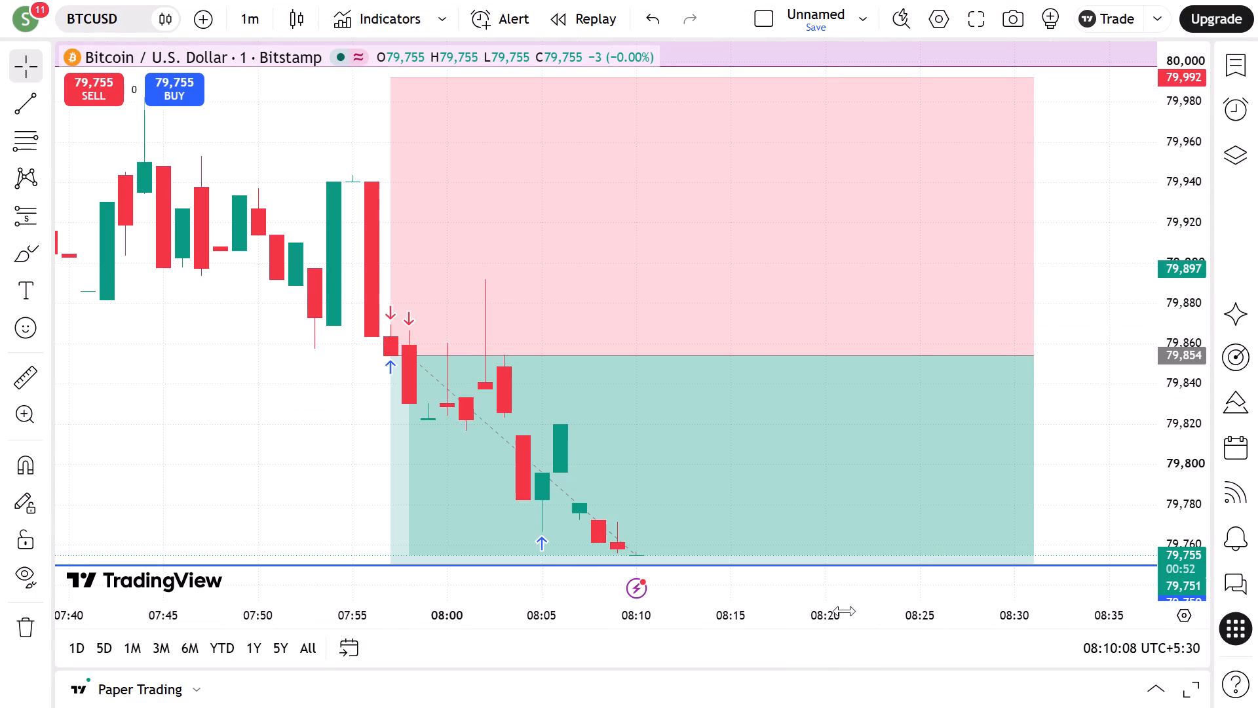
{"action": "key", "text": "3"}
{"action": "key", "text": "Return"}
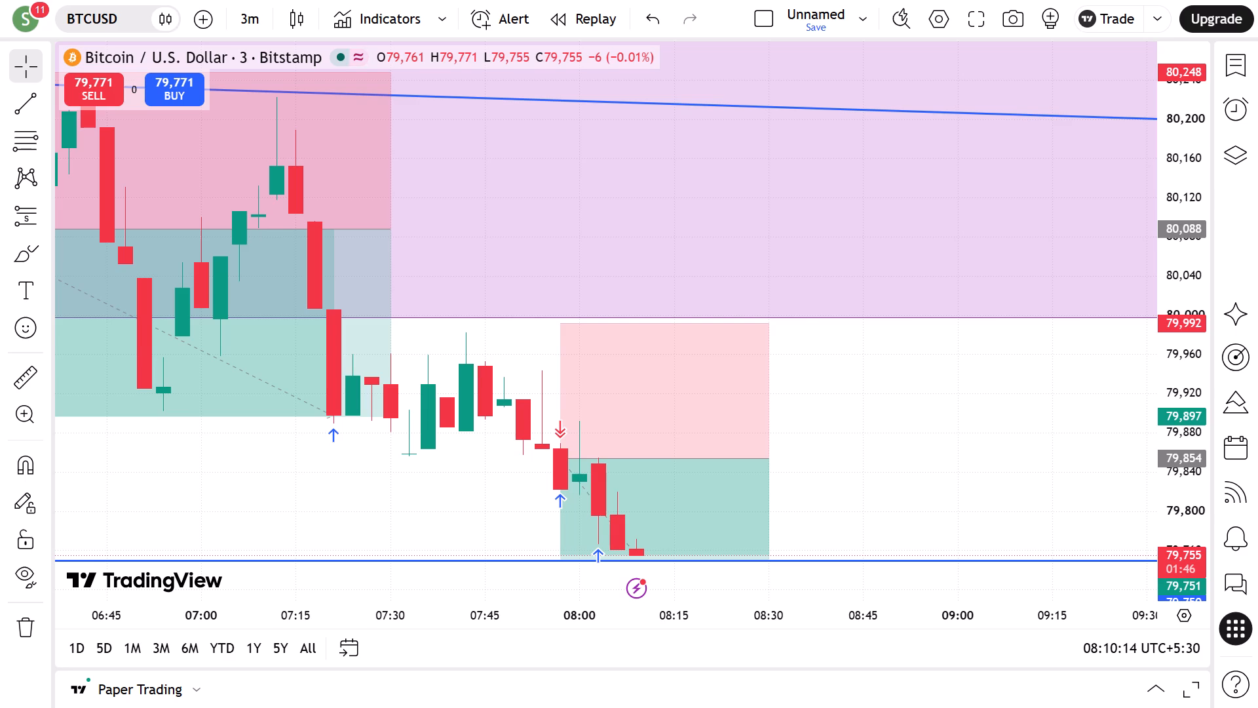
{"action": "key", "text": "5"}
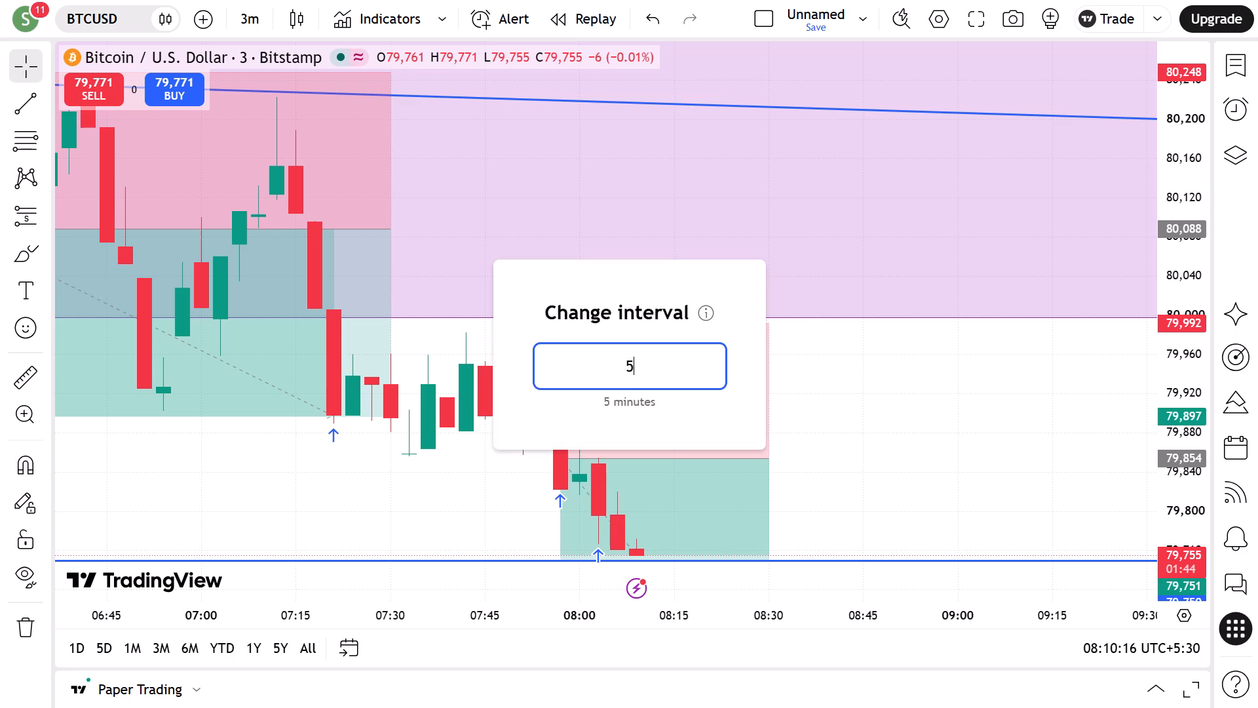
{"action": "key", "text": "Return"}
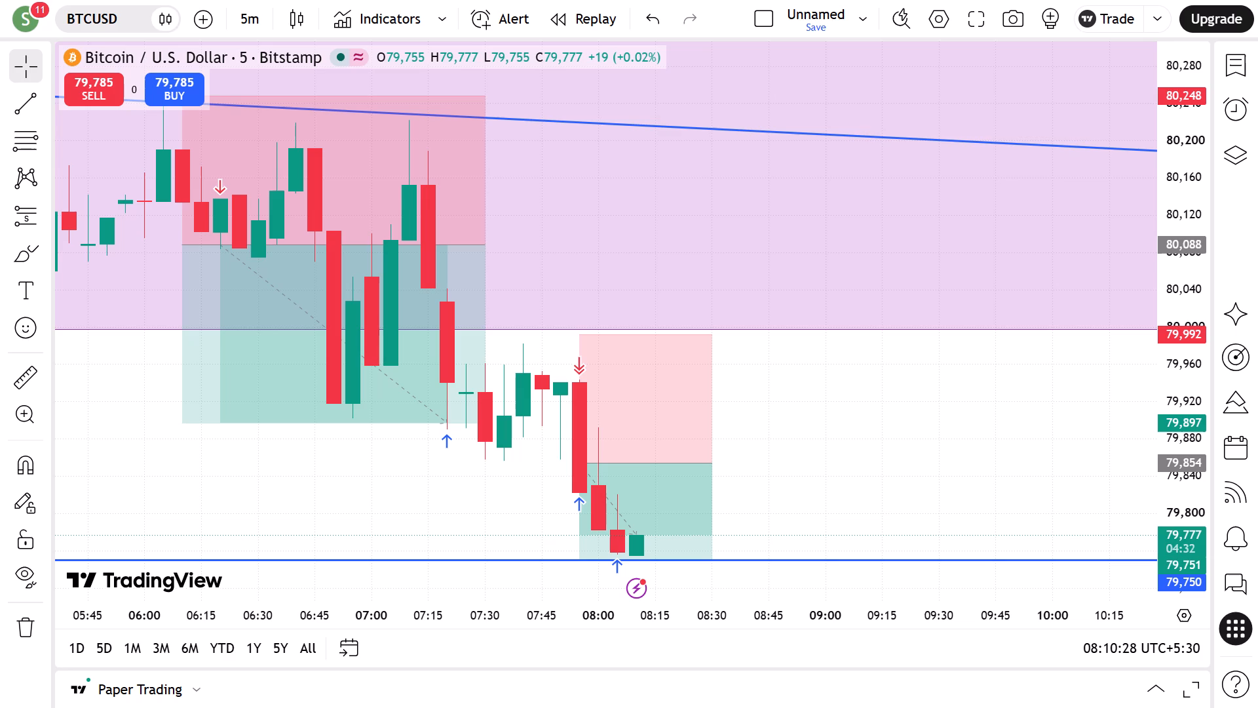
{"action": "key", "text": "1"}
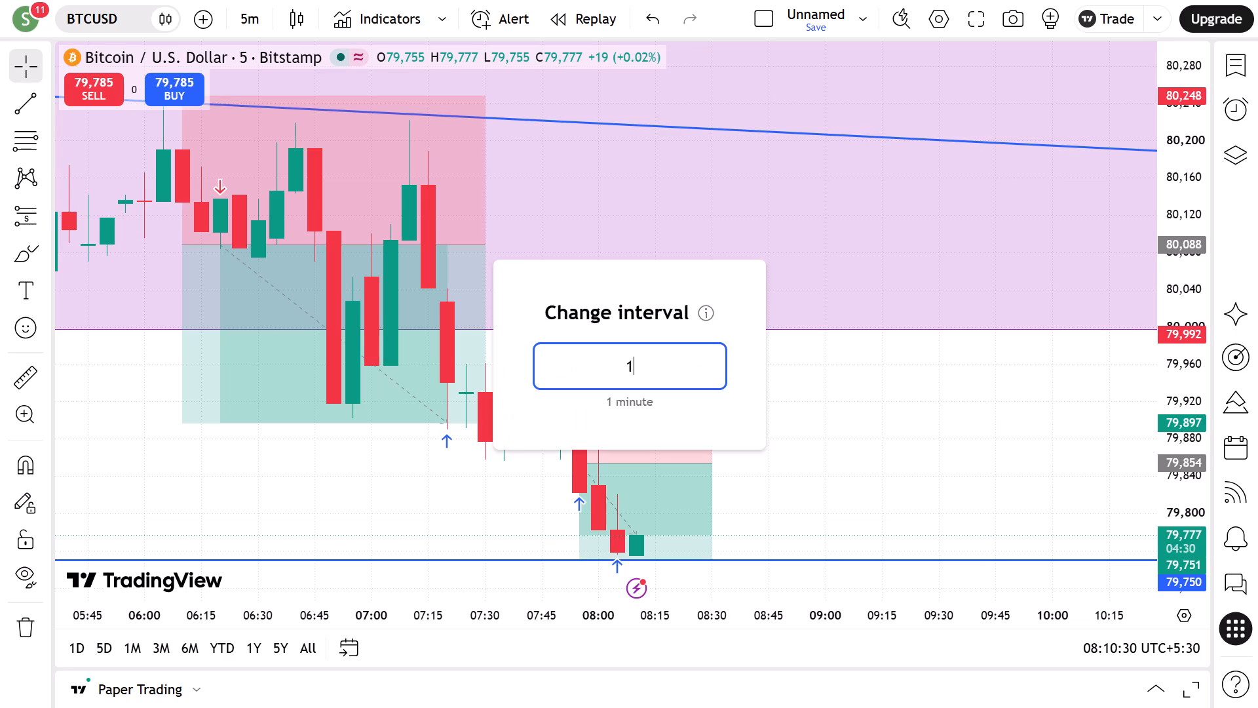
{"action": "key", "text": "Return"}
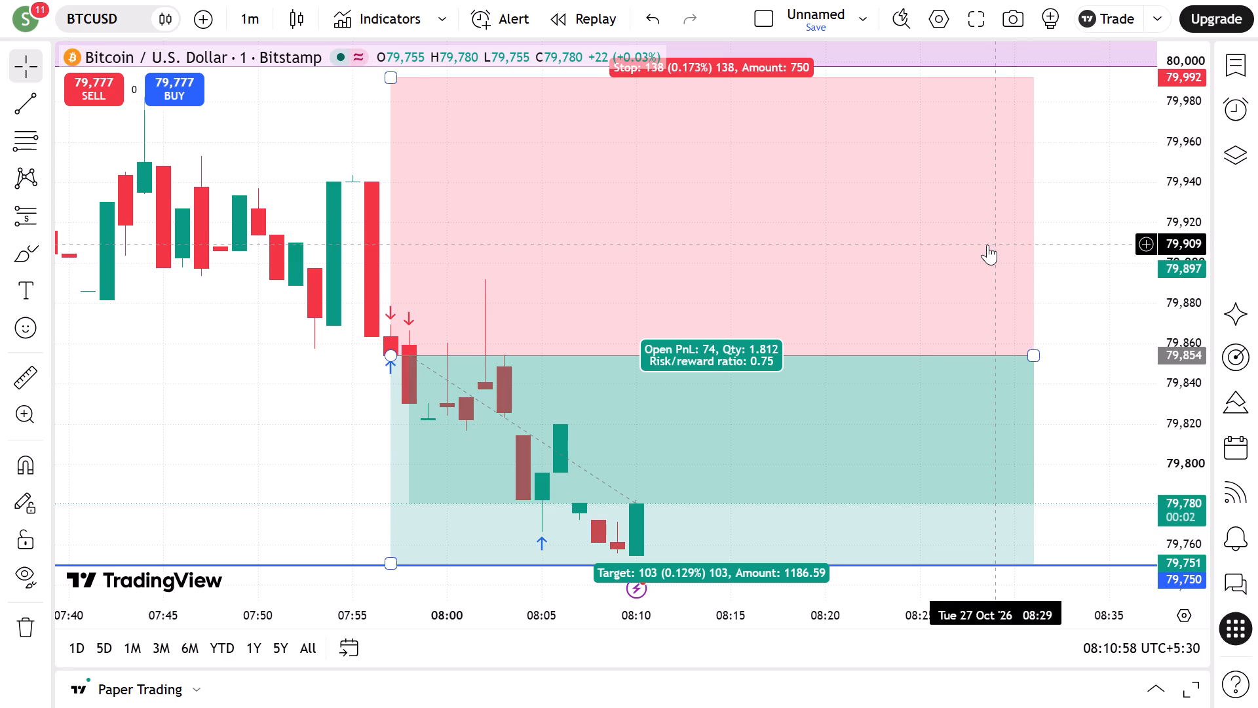
Exit the browser's full-screen view.
{"action": "key", "text": "F11"}
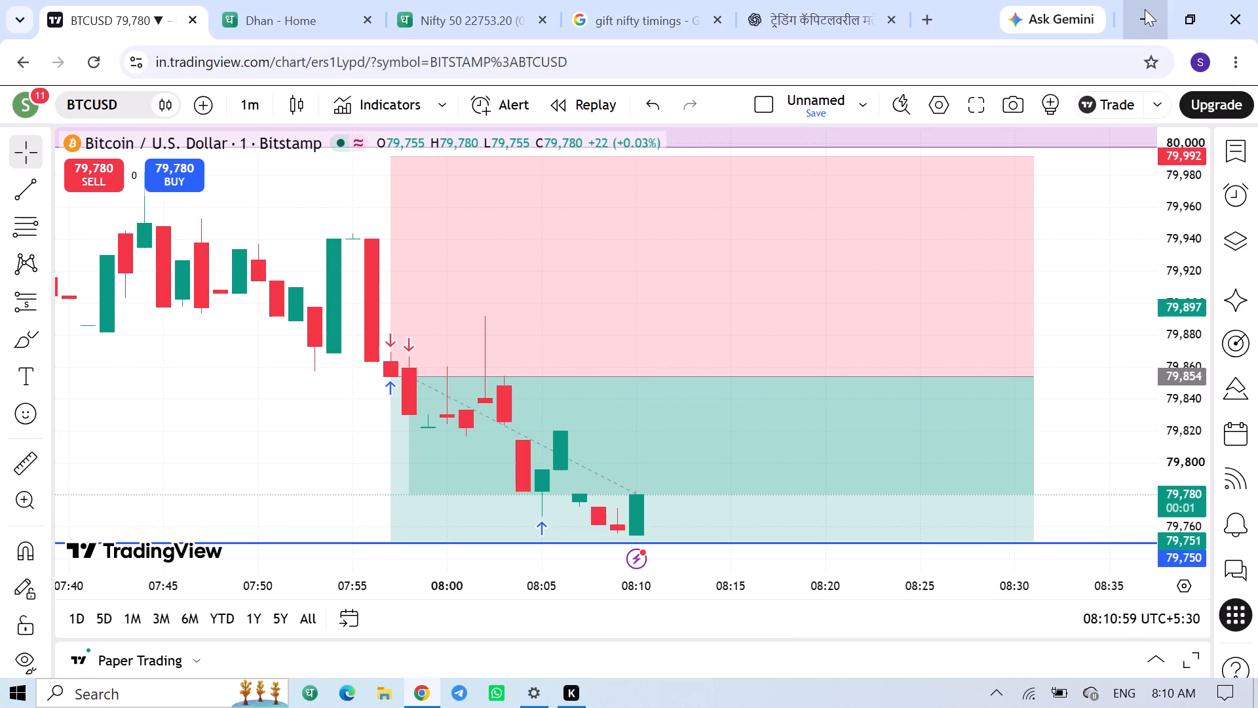